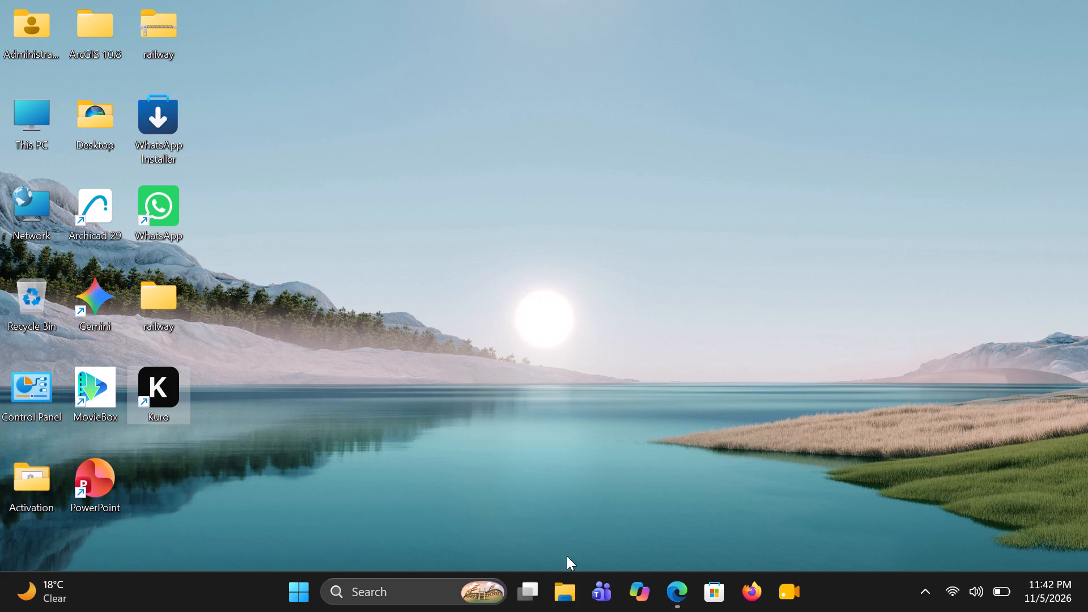
Extract the ken_admin_boundaries.shp archive to its same-named folder in Downloads, replacing the existing files.
click(567, 583)
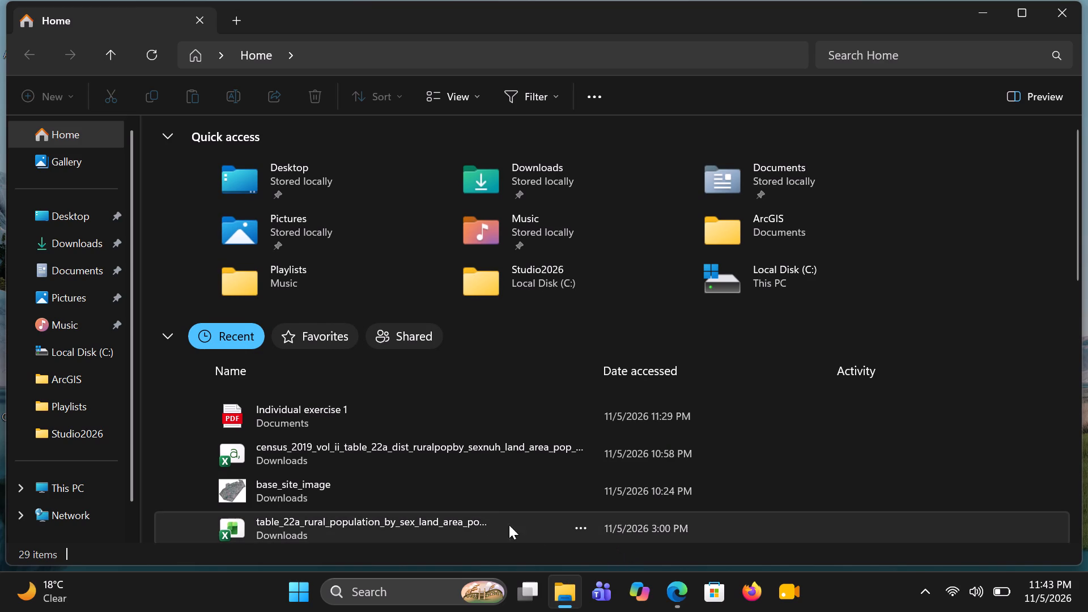
scroll(465, 514, down, 1)
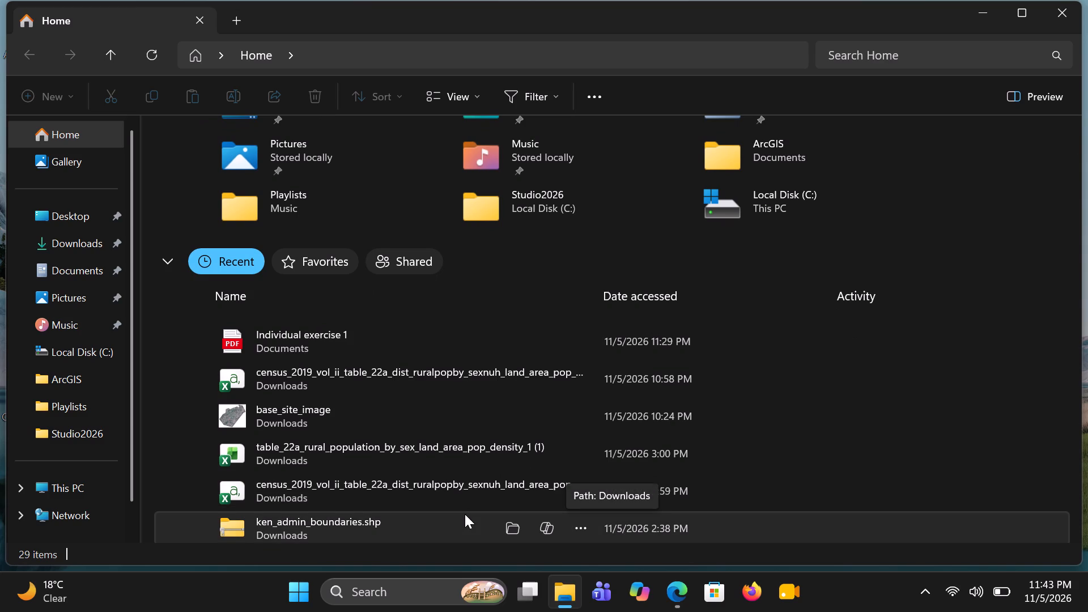
scroll(465, 514, down, 1)
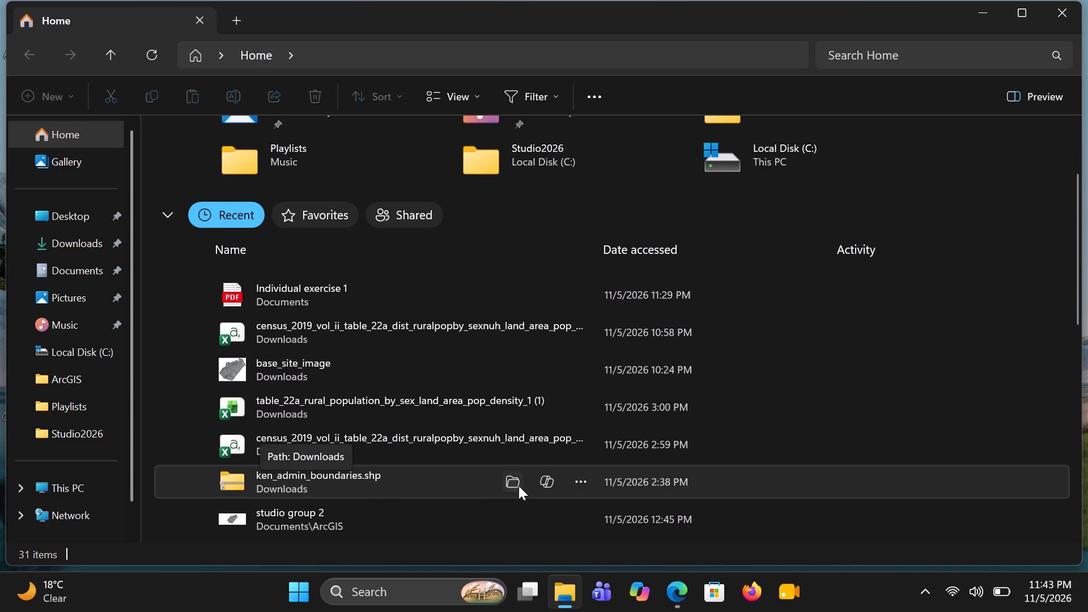
click(577, 483)
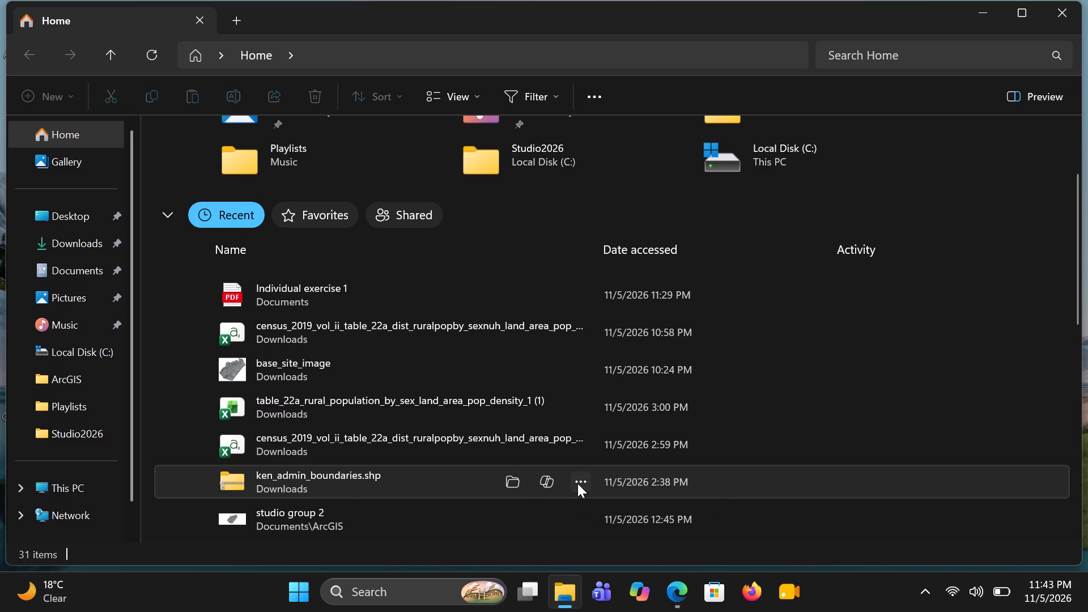
double_click(427, 482)
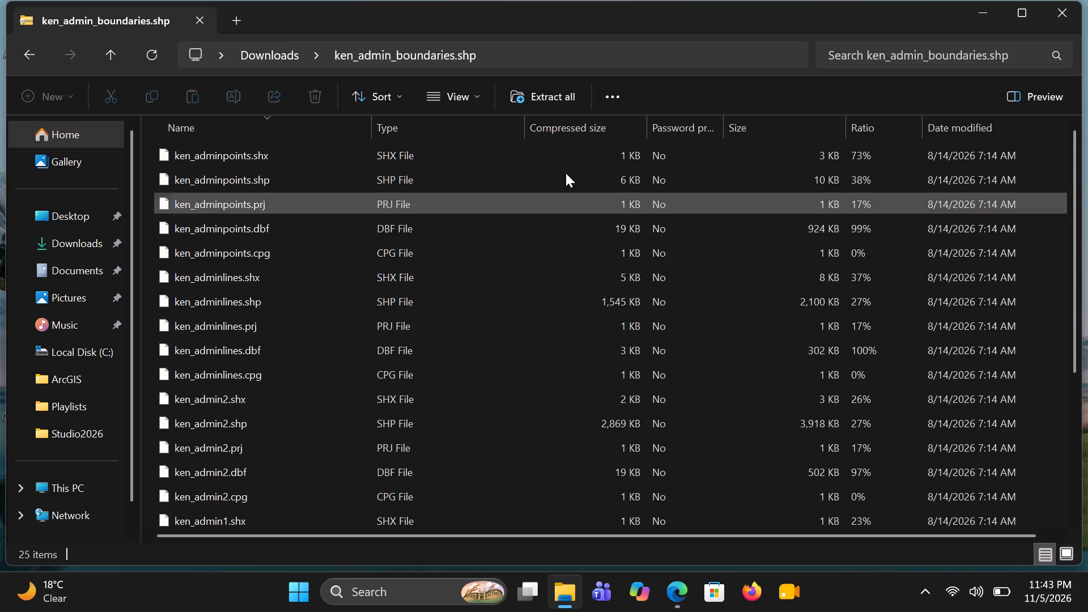
click(559, 95)
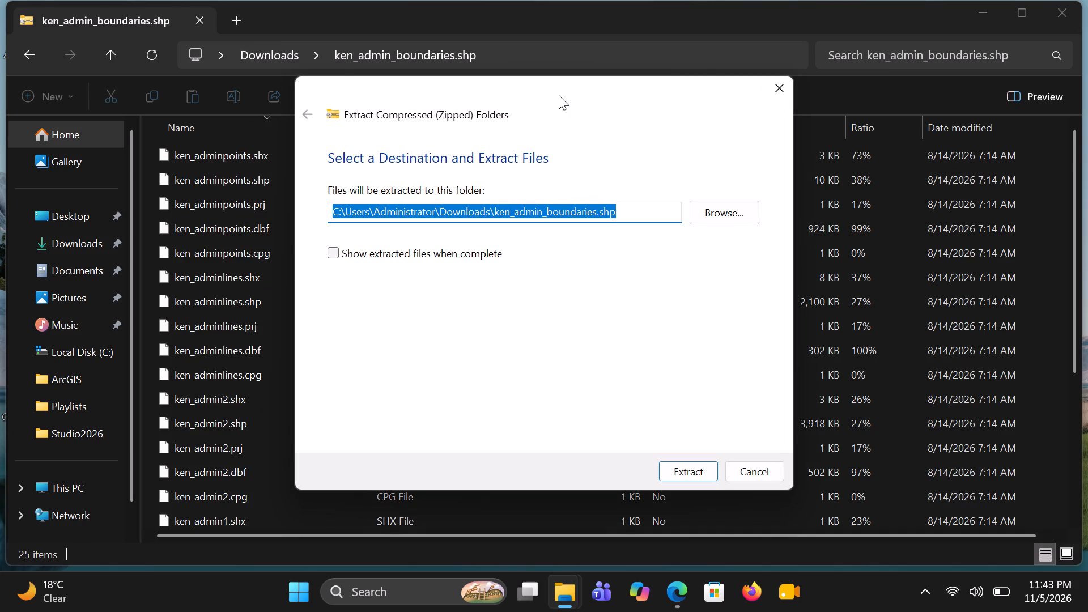
click(692, 464)
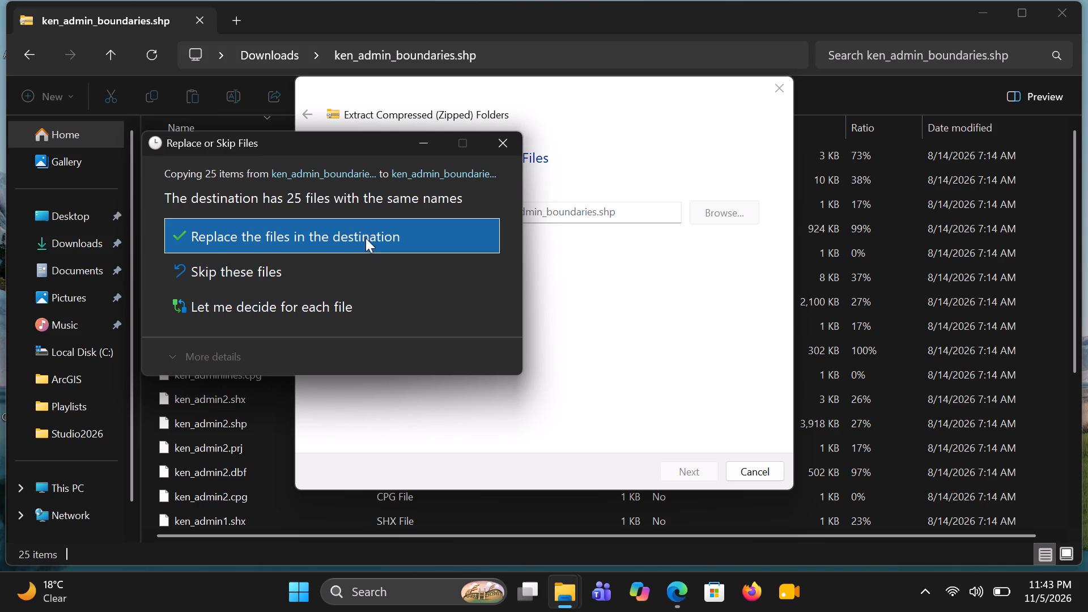
click(317, 226)
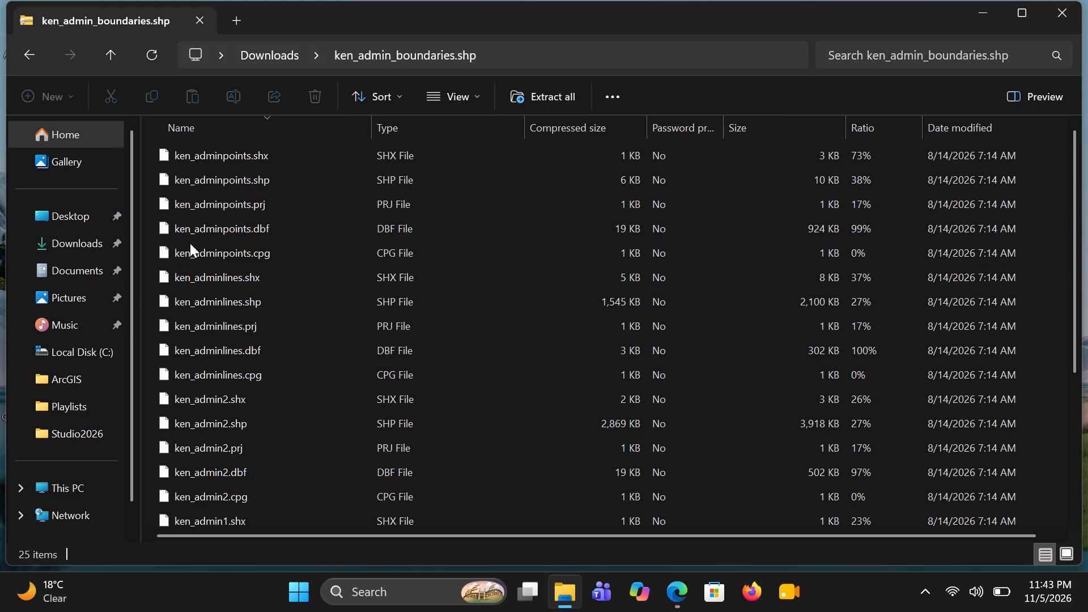
Open the 2:59 PM census_2019_vol_ii_table_22a CSV from Downloads, examine its county rows and columns, and close it.
click(79, 245)
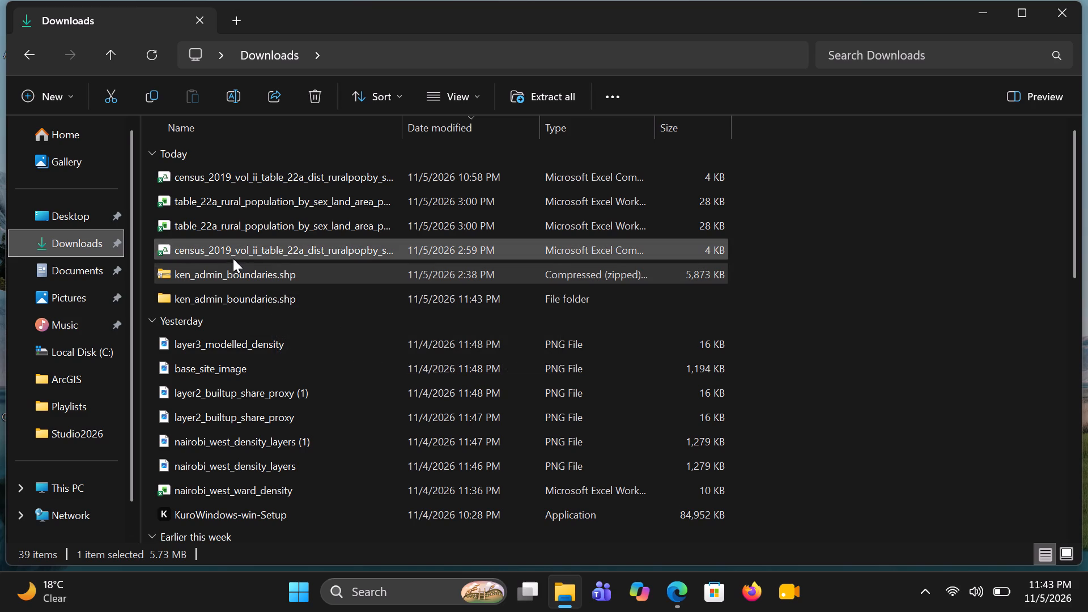
click(259, 251)
double_click(259, 251)
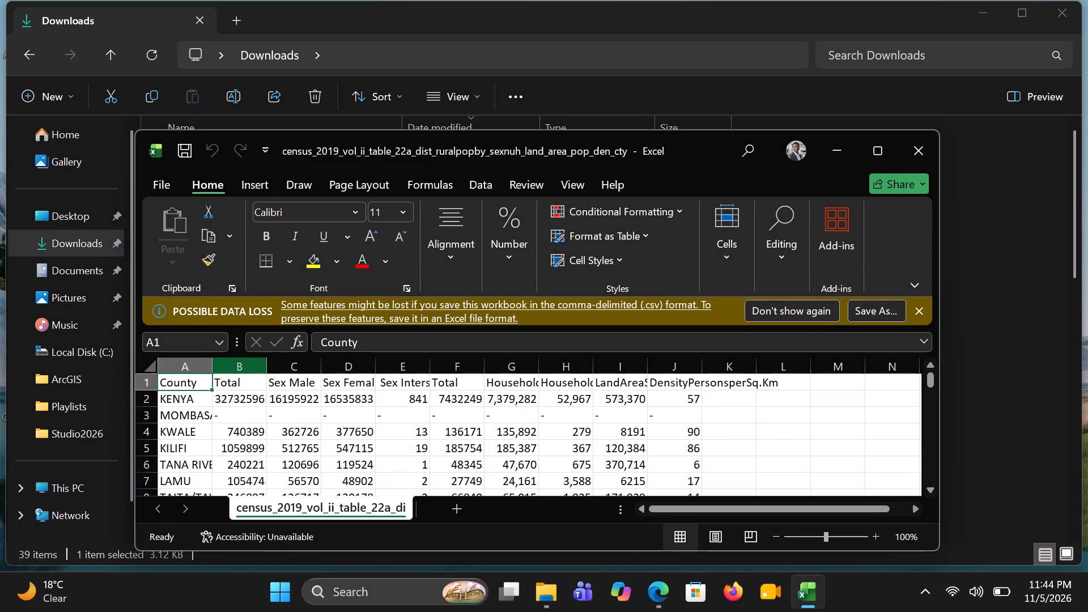
click(200, 396)
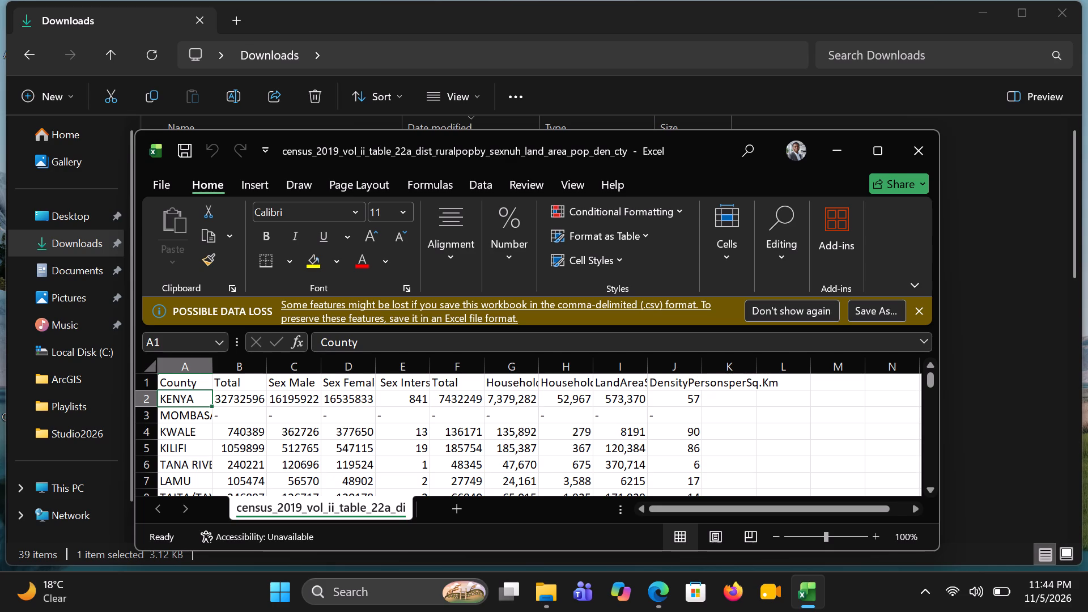
scroll(227, 448, down, 4)
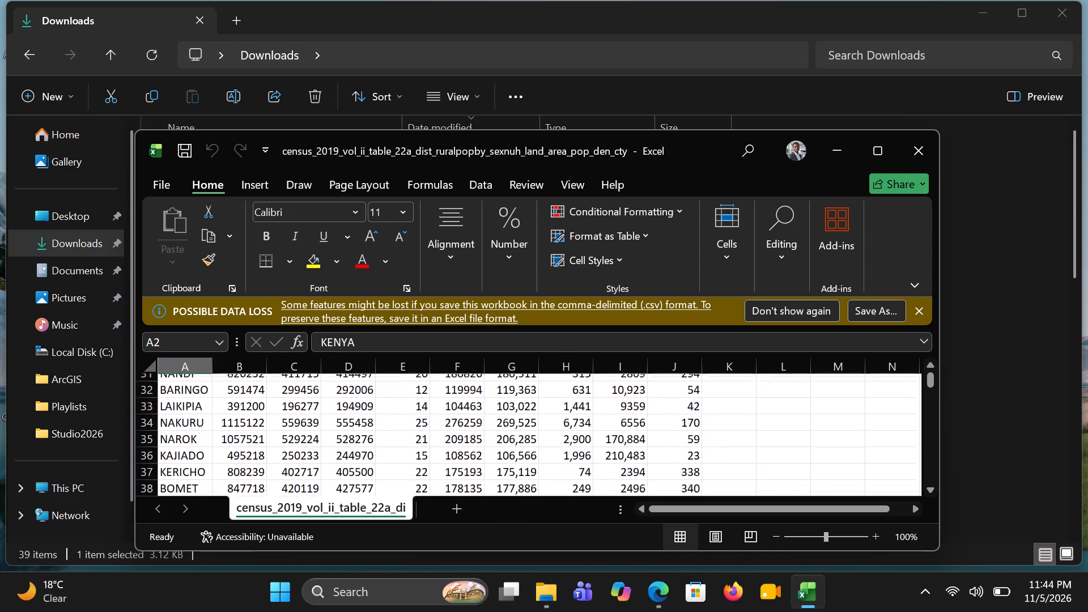
scroll(227, 448, down, 2)
scroll(227, 448, up, 1)
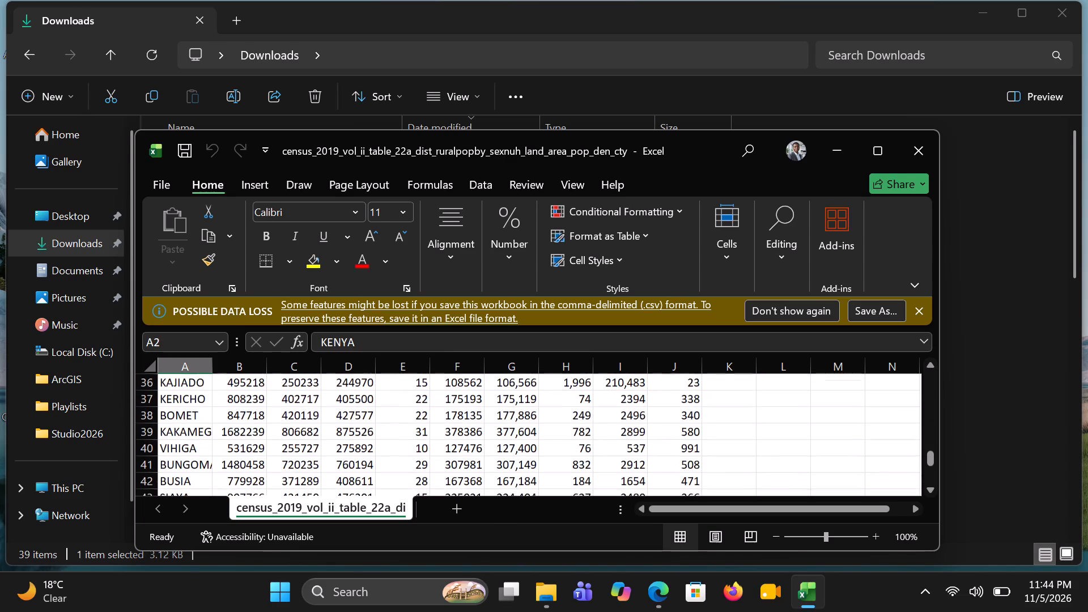
scroll(227, 448, down, 2)
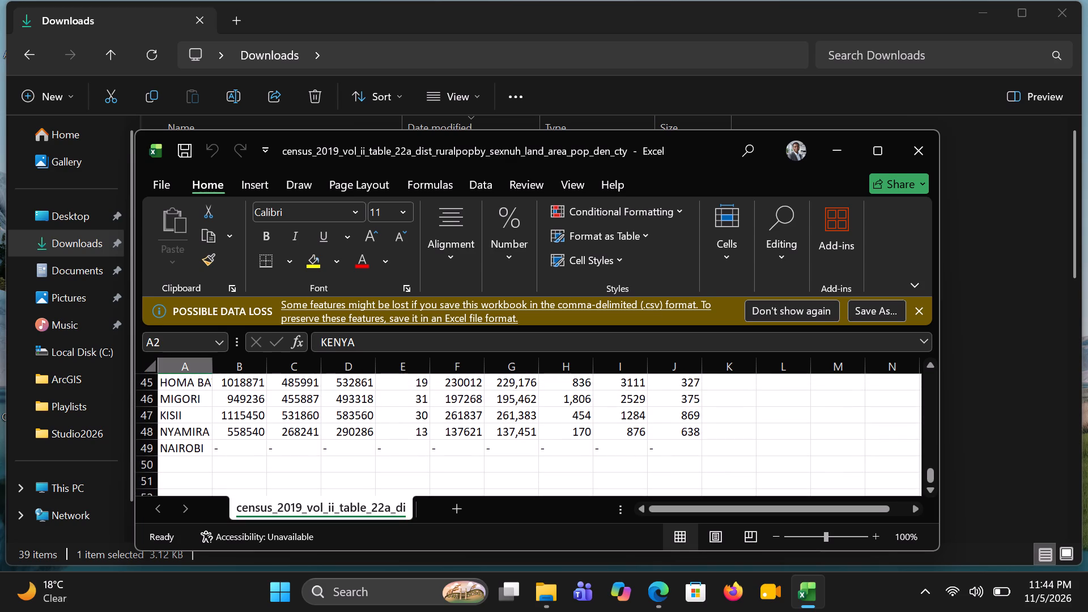
scroll(227, 448, up, 2)
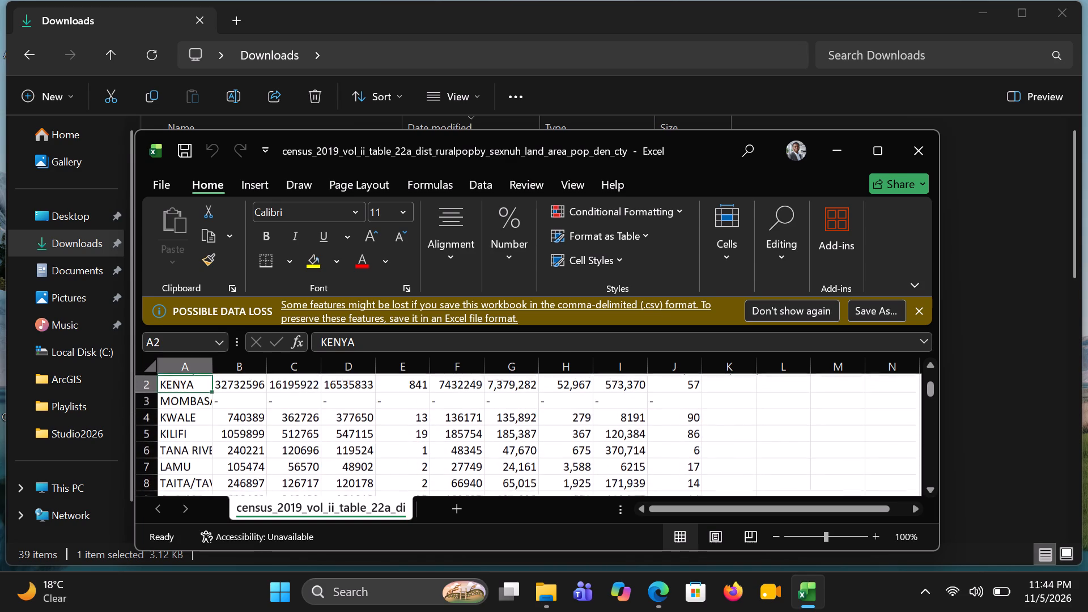
scroll(227, 448, up, 1)
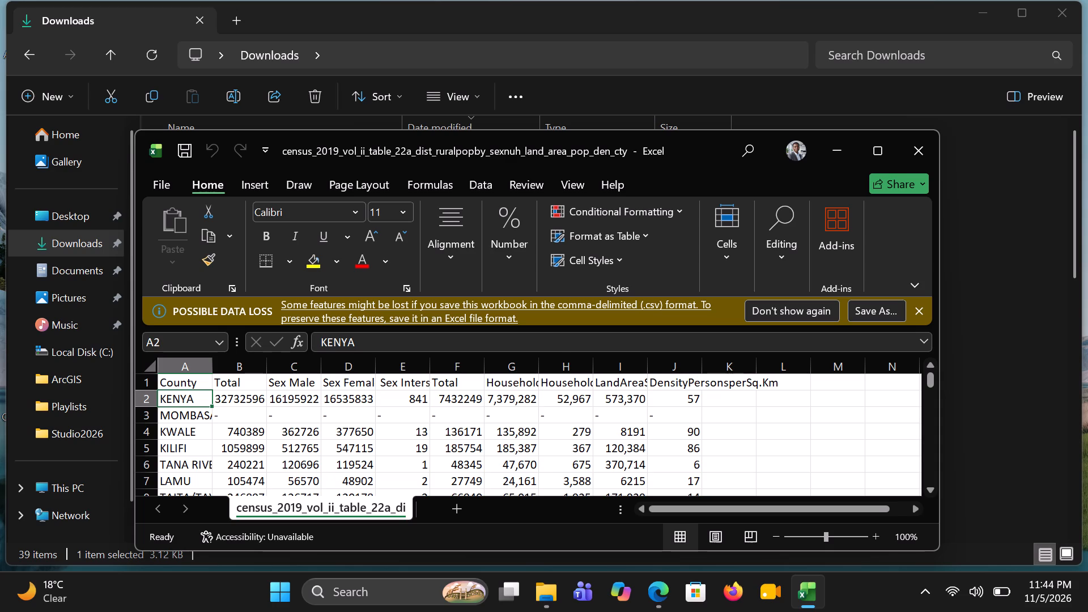
click(925, 145)
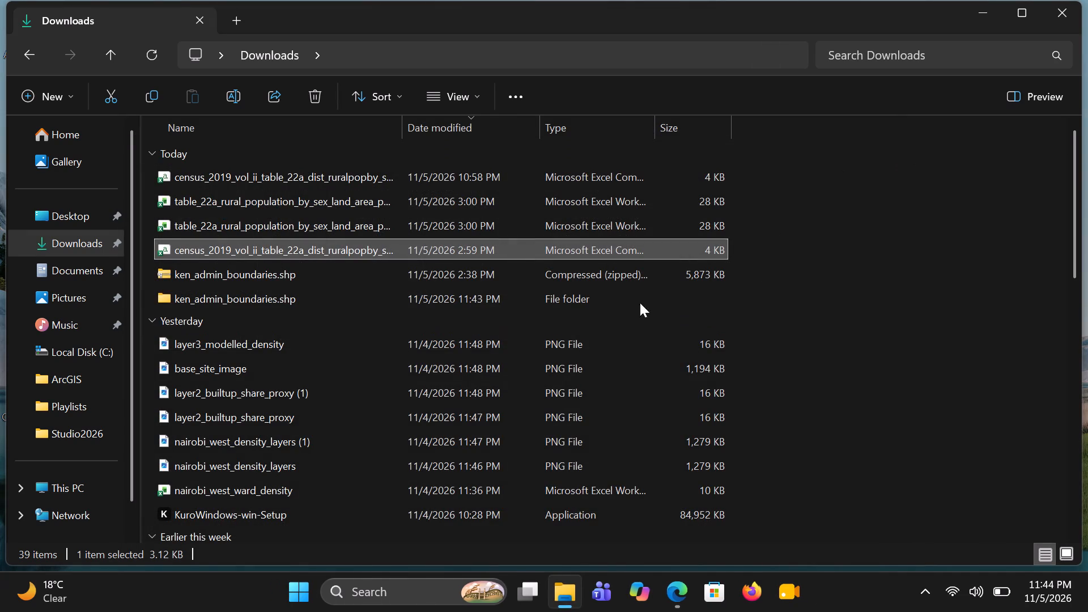
Open the table_22a_rural_population_by_sex_land_area_pop_density_1 workbook, examine its County sheet, and close it.
double_click(257, 224)
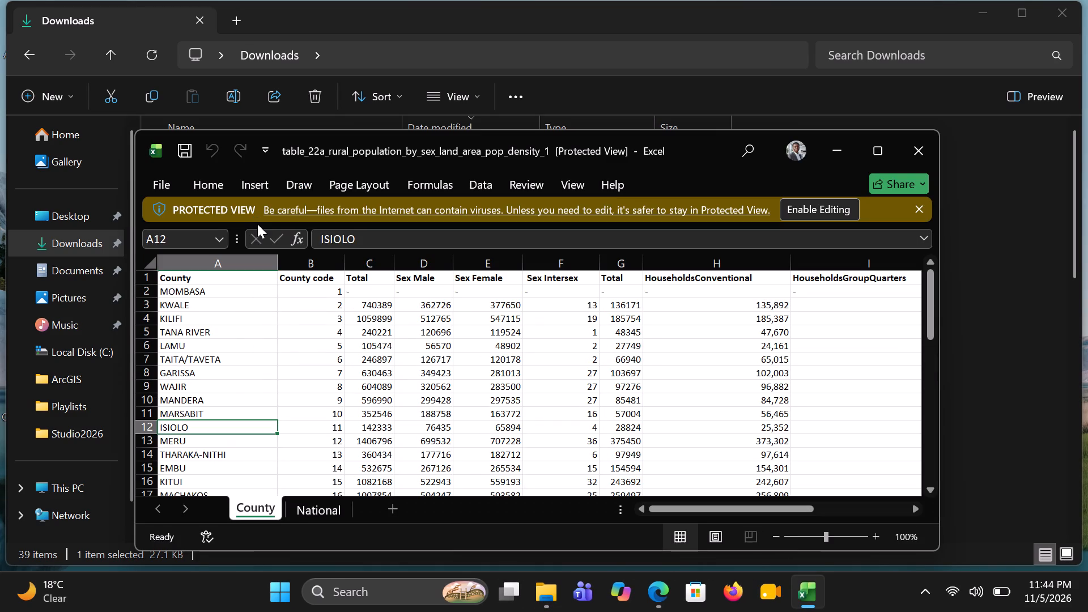
scroll(305, 356, down, 2)
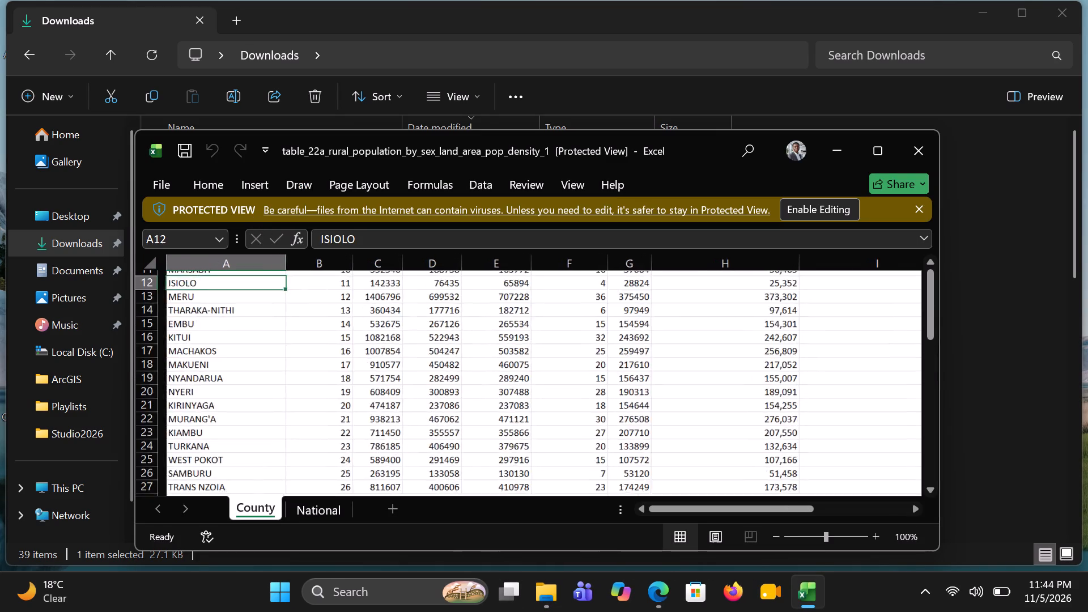
scroll(305, 356, down, 2)
scroll(305, 356, up, 4)
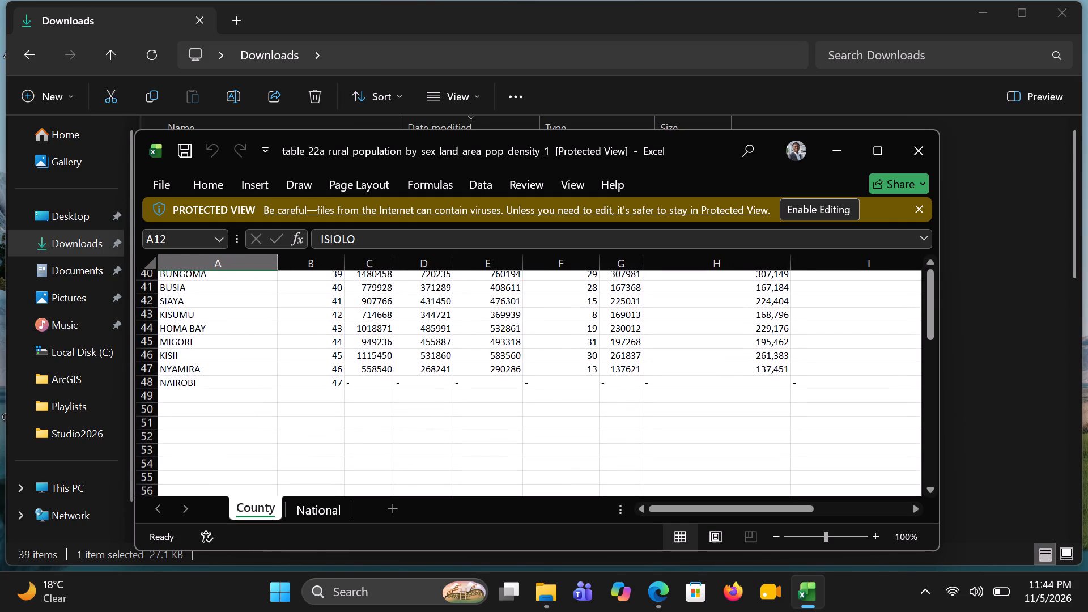
scroll(305, 356, up, 1)
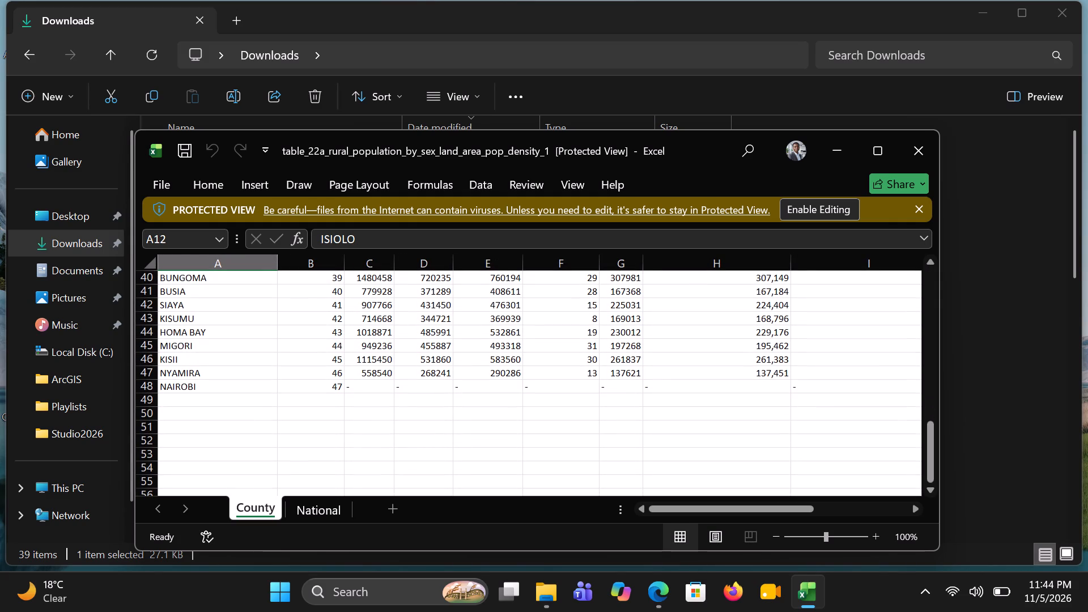
scroll(254, 328, up, 4)
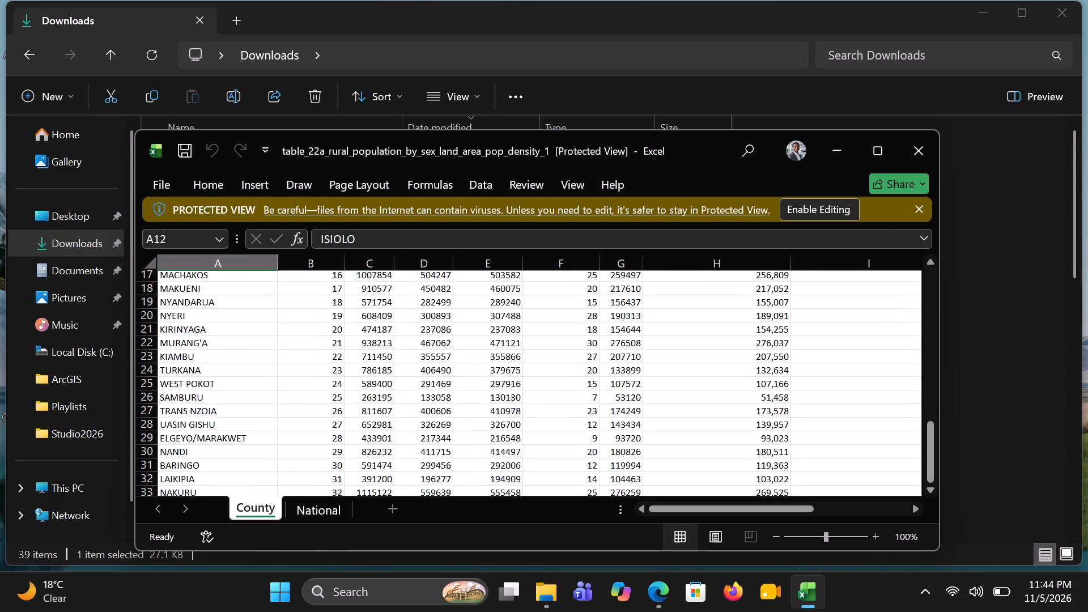
scroll(254, 328, up, 2)
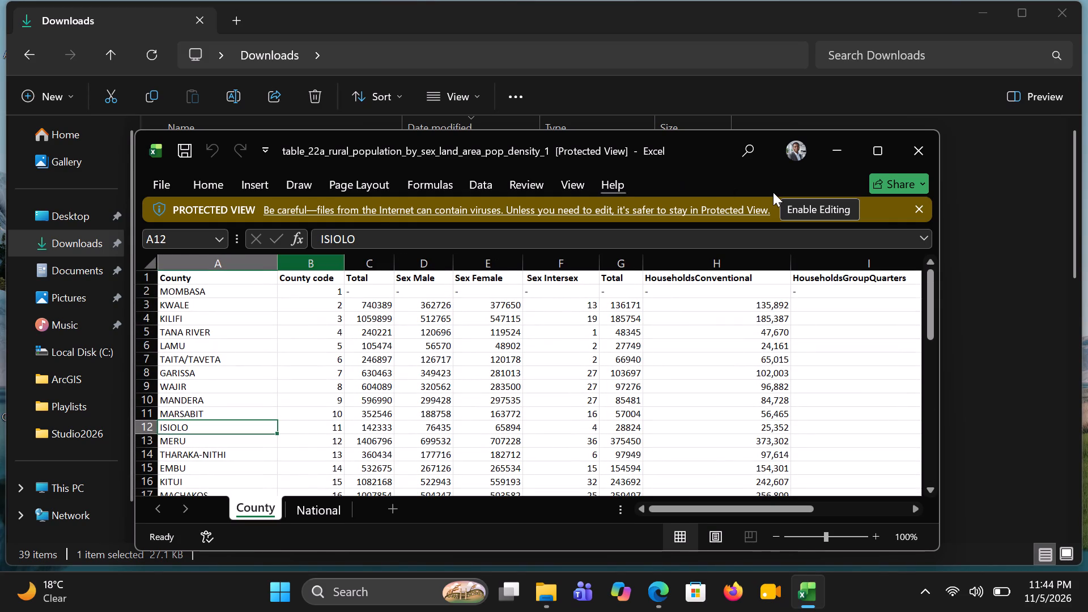
click(921, 143)
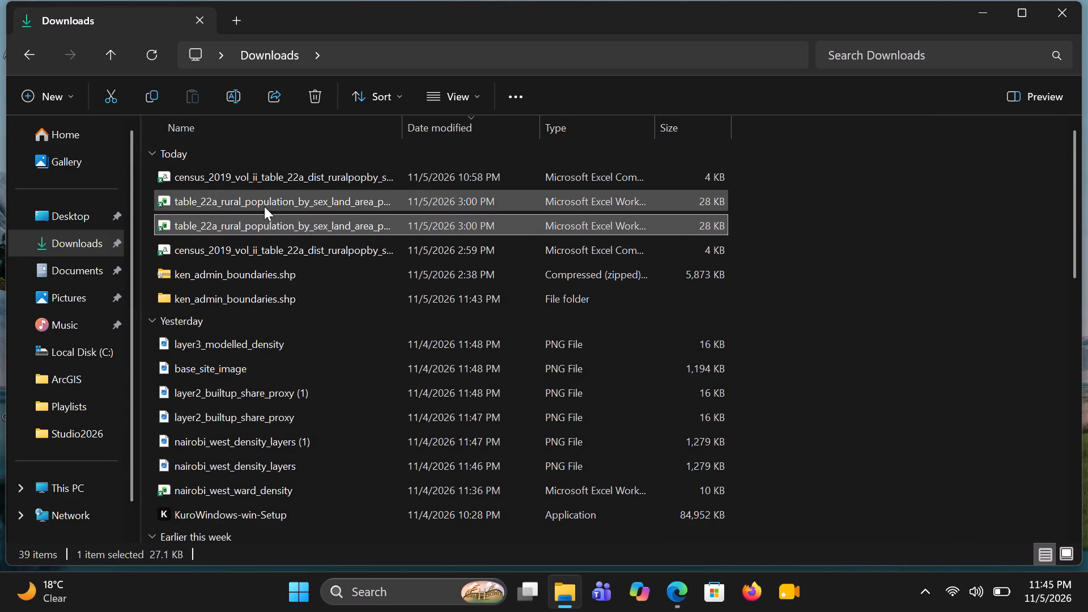
Open the 10:58 PM copy of the census_2019_vol_ii_table_22a CSV, examine its county rows, and close it.
double_click(290, 173)
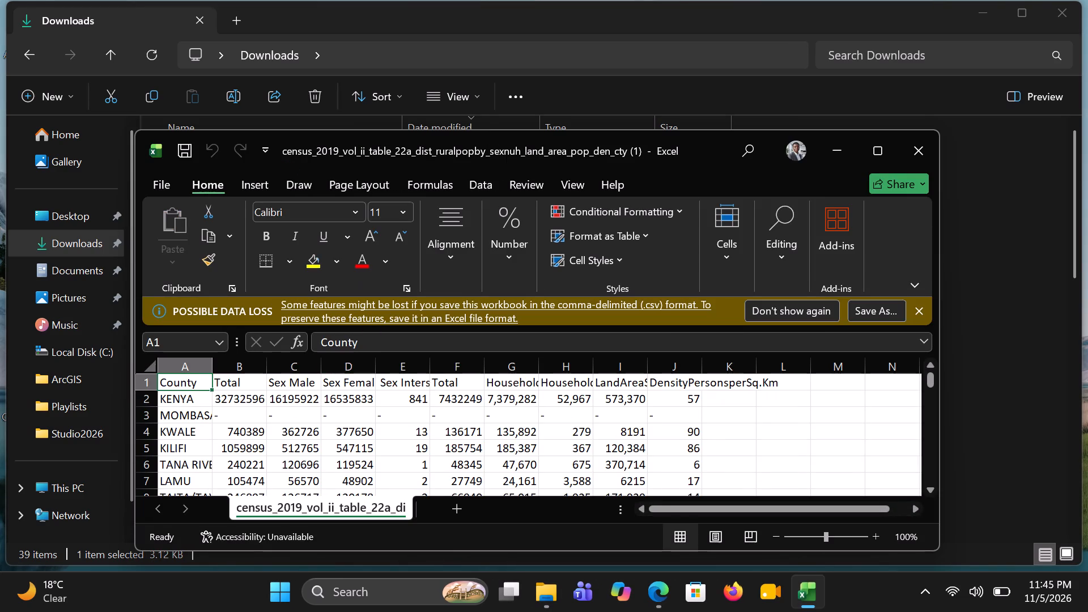
scroll(316, 460, down, 3)
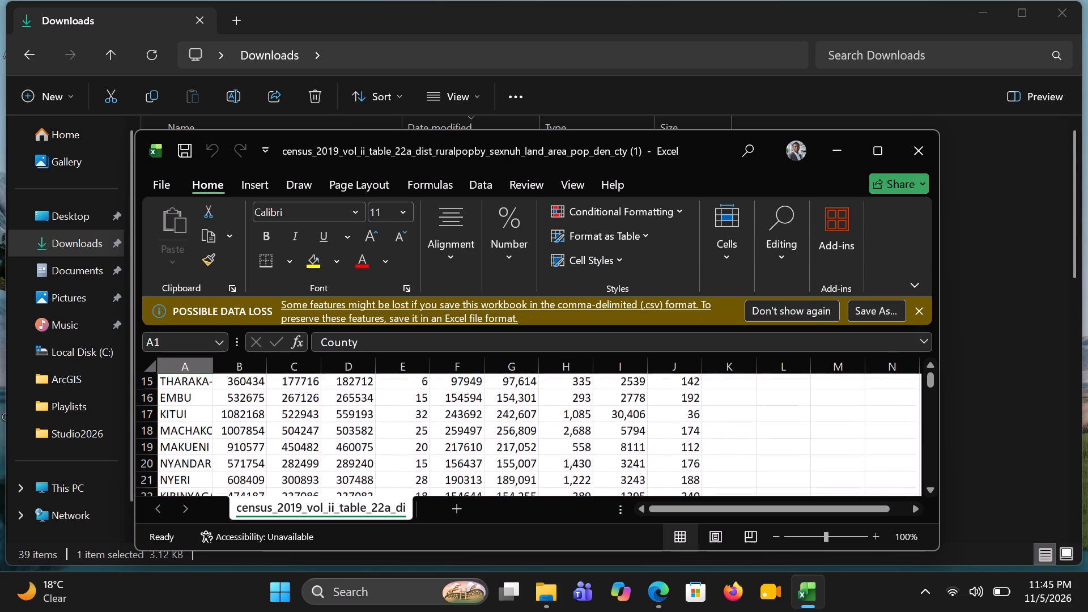
scroll(316, 460, down, 5)
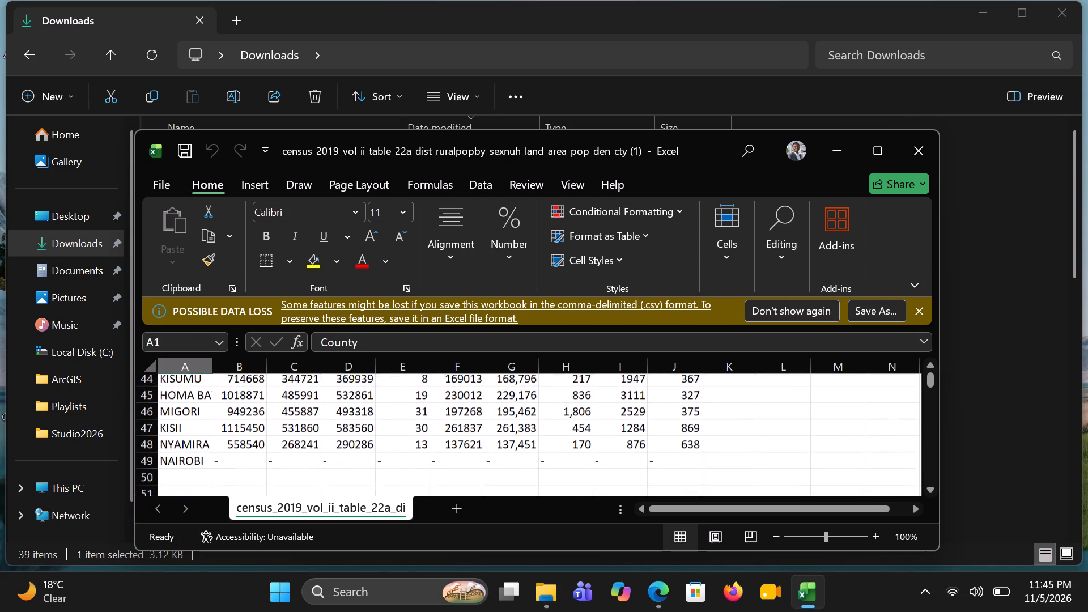
click(922, 148)
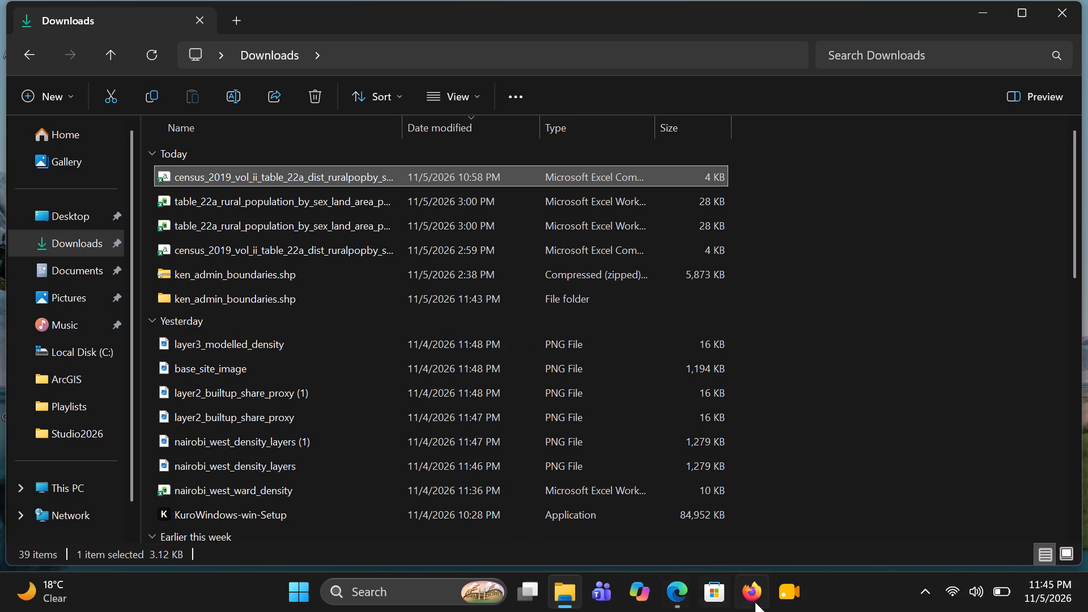
Launch ArcMap 10.8 from the recent Windows searches.
click(357, 591)
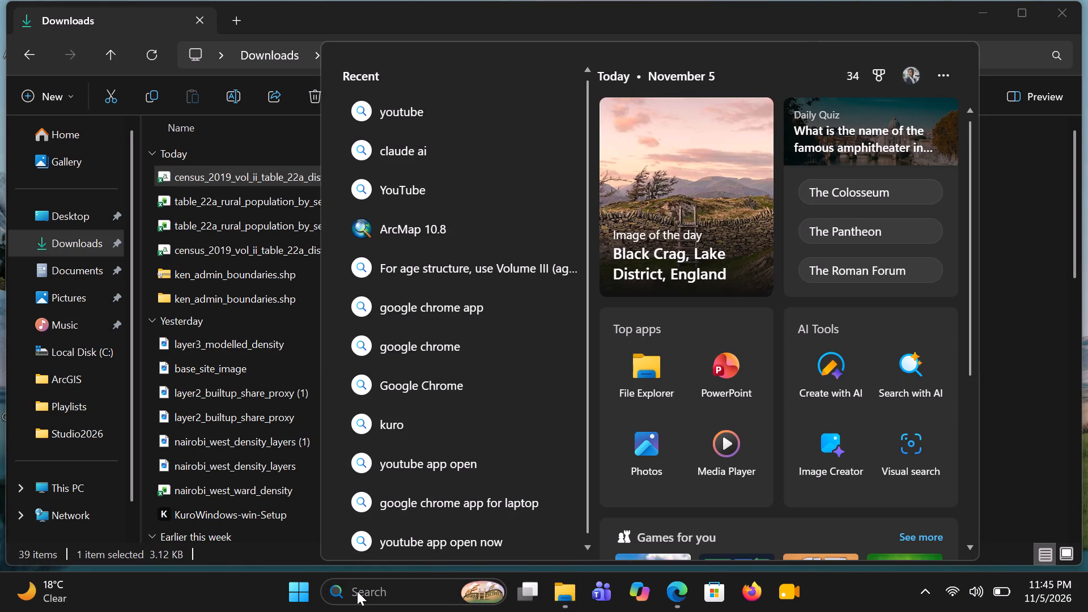
double_click(441, 222)
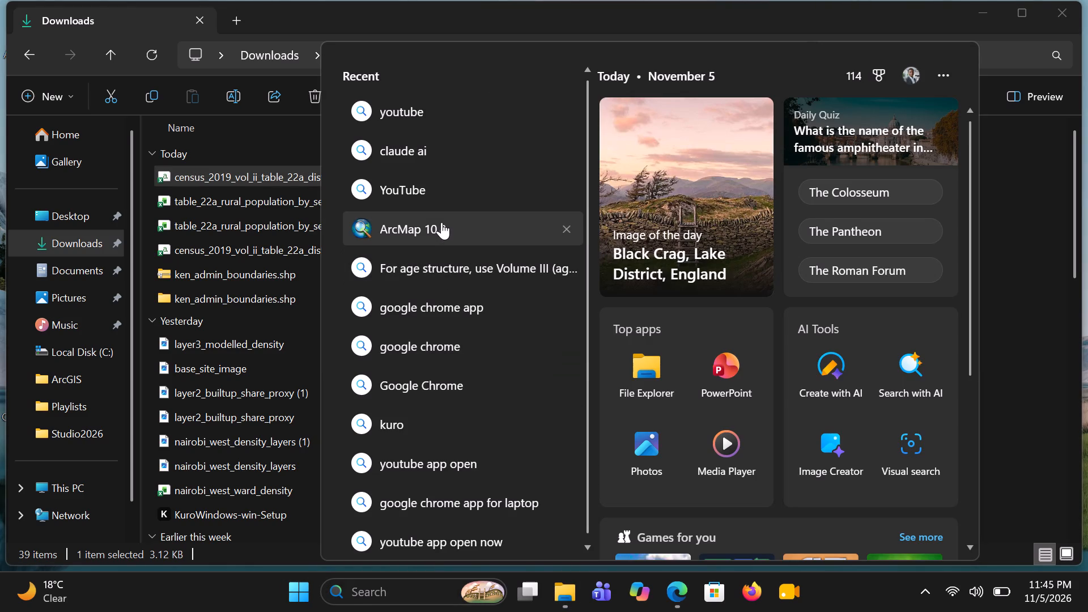
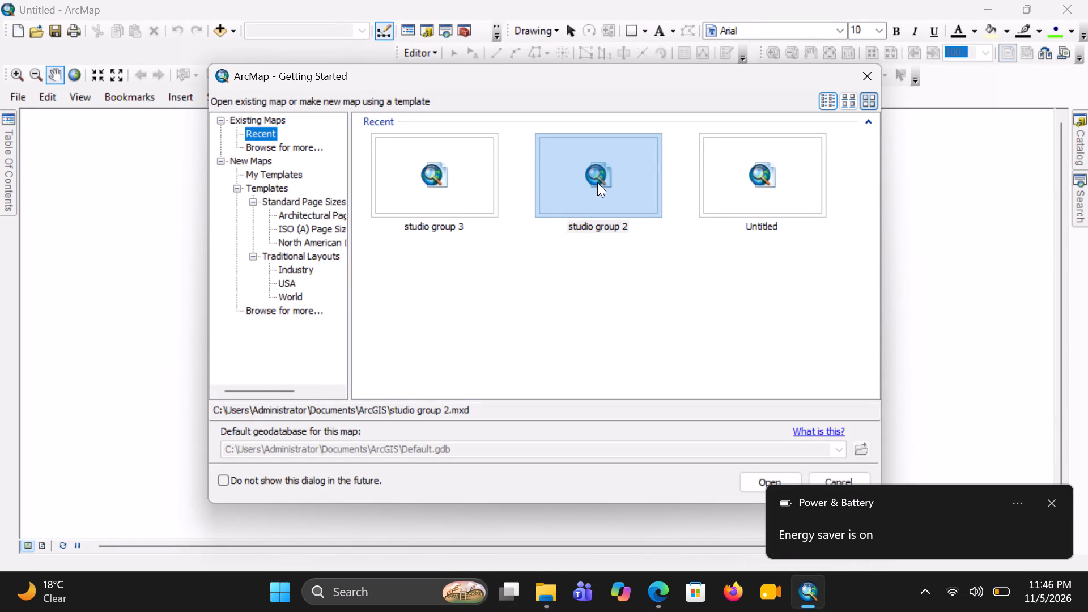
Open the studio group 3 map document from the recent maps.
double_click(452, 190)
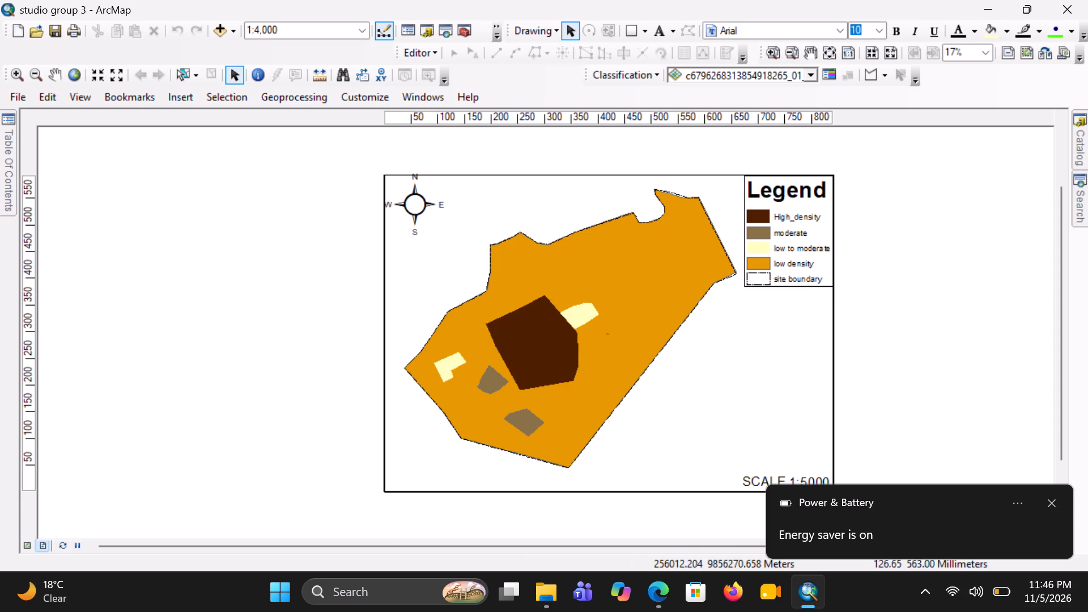
Open the studio group 2 map document from the ArcGIS folder and examine its layer list.
click(16, 101)
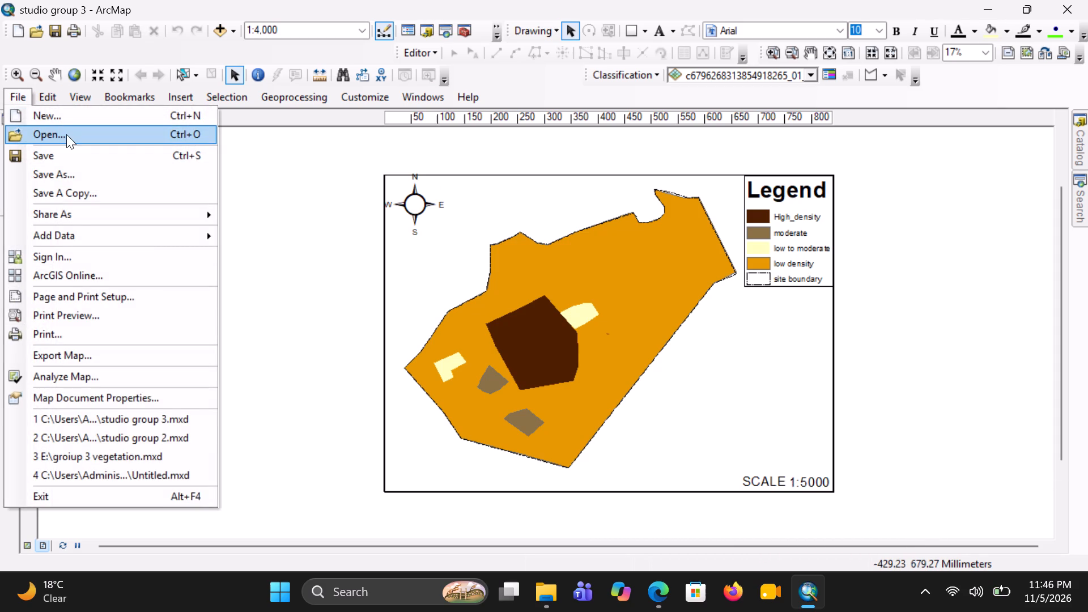
click(66, 134)
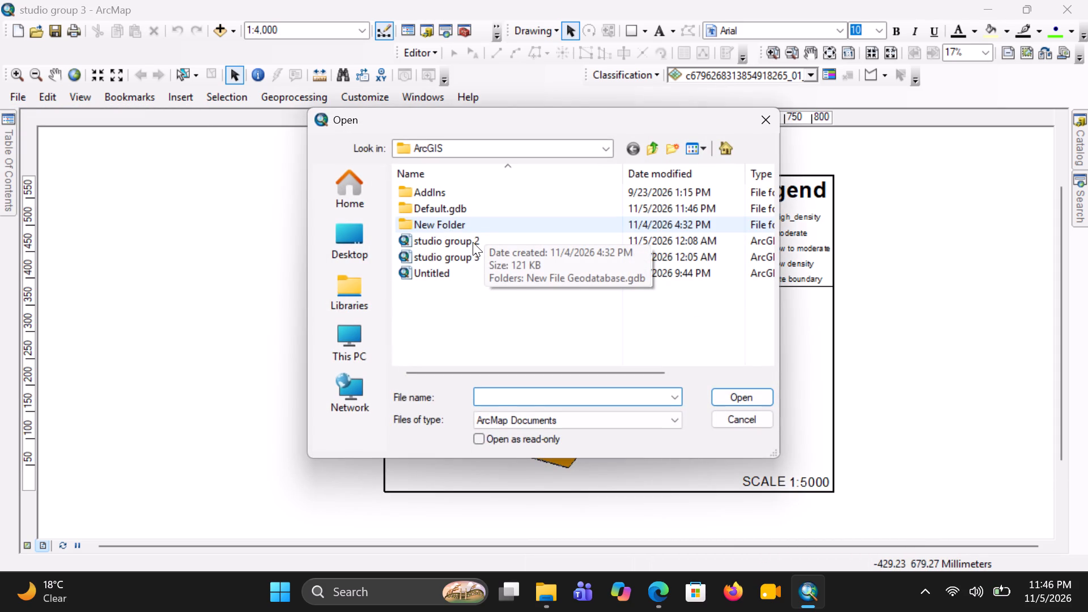
click(473, 242)
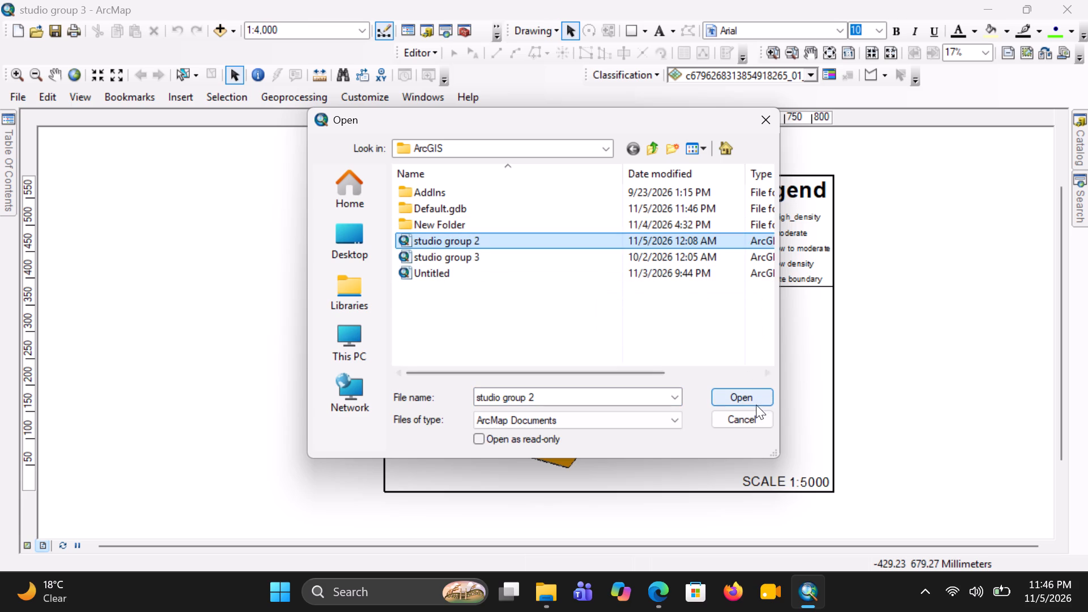
double_click(751, 399)
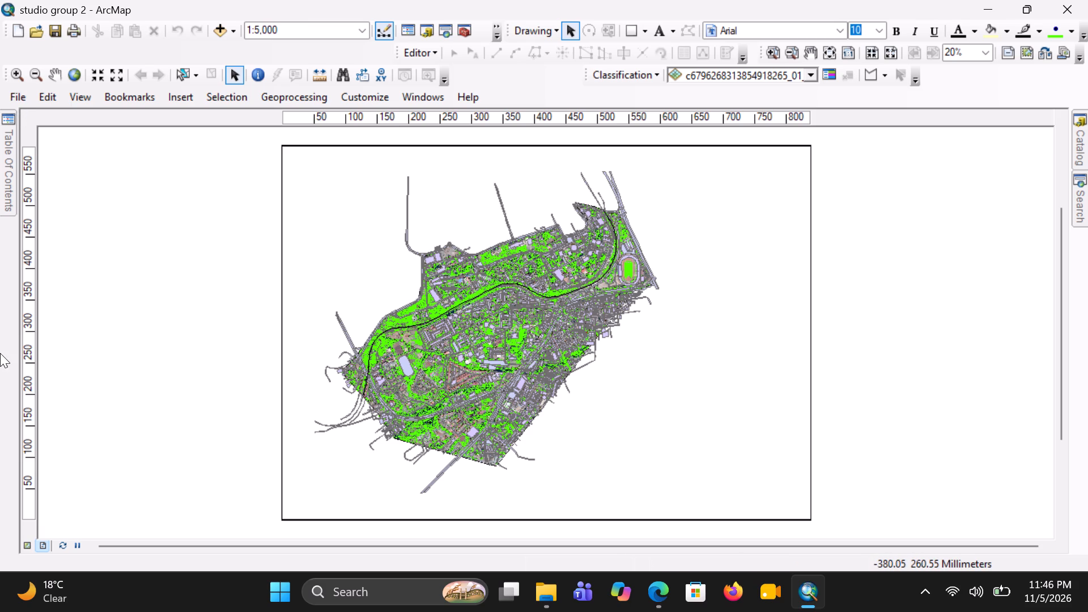
click(7, 189)
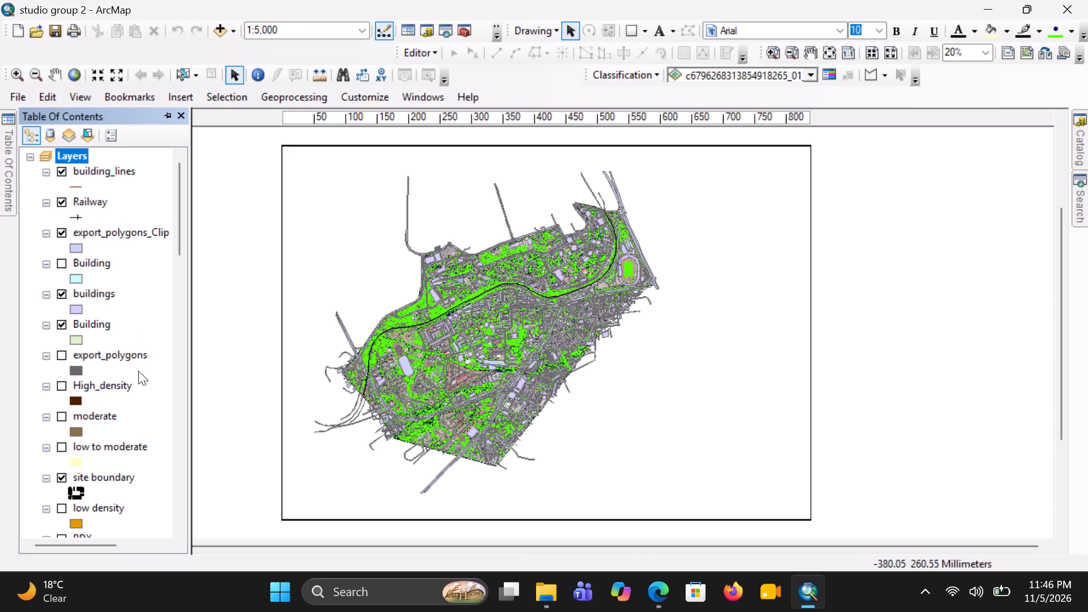
scroll(138, 371, down, 2)
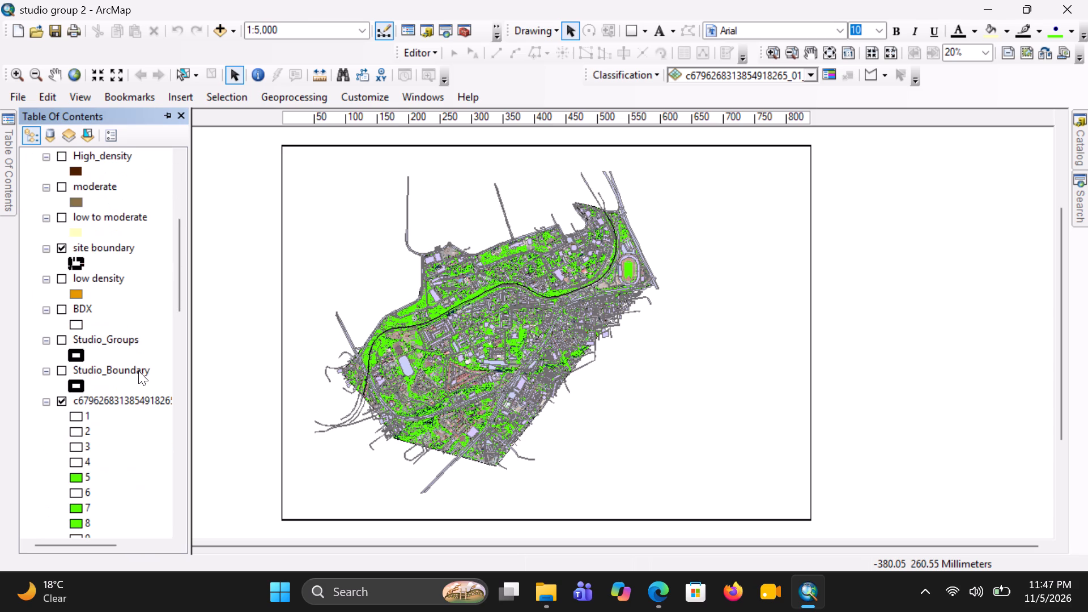
scroll(138, 371, up, 1)
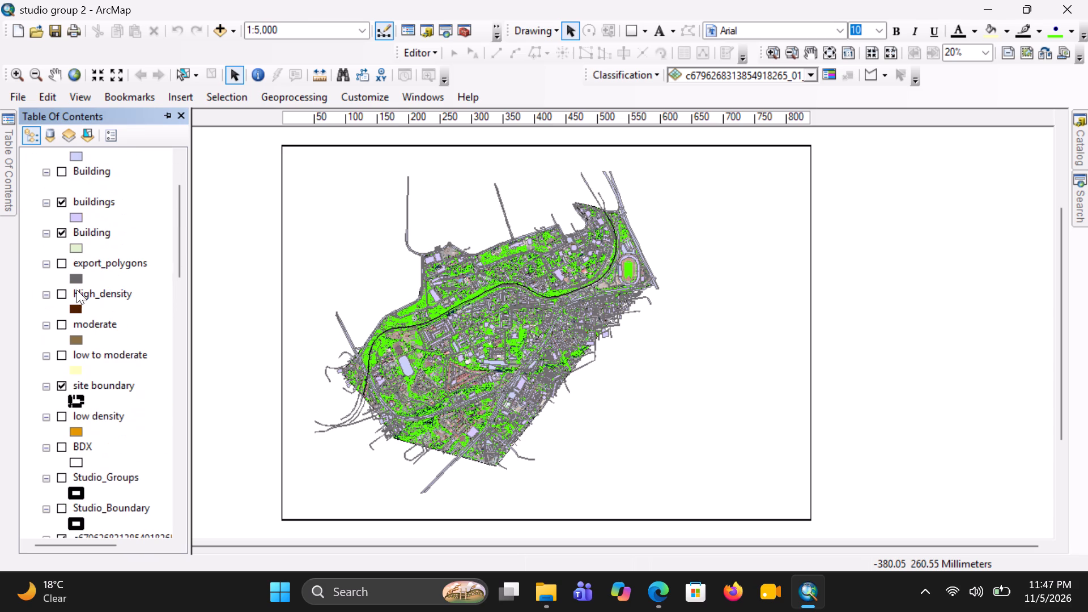
Open the Untitled map document from the ArcGIS folder and look through its layer list.
click(19, 91)
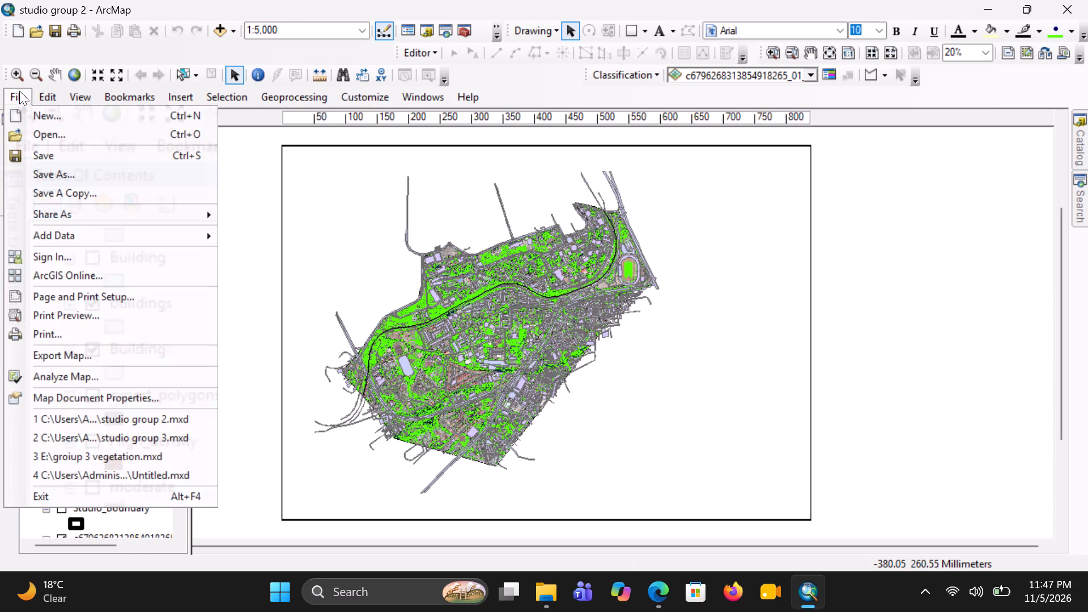
click(74, 134)
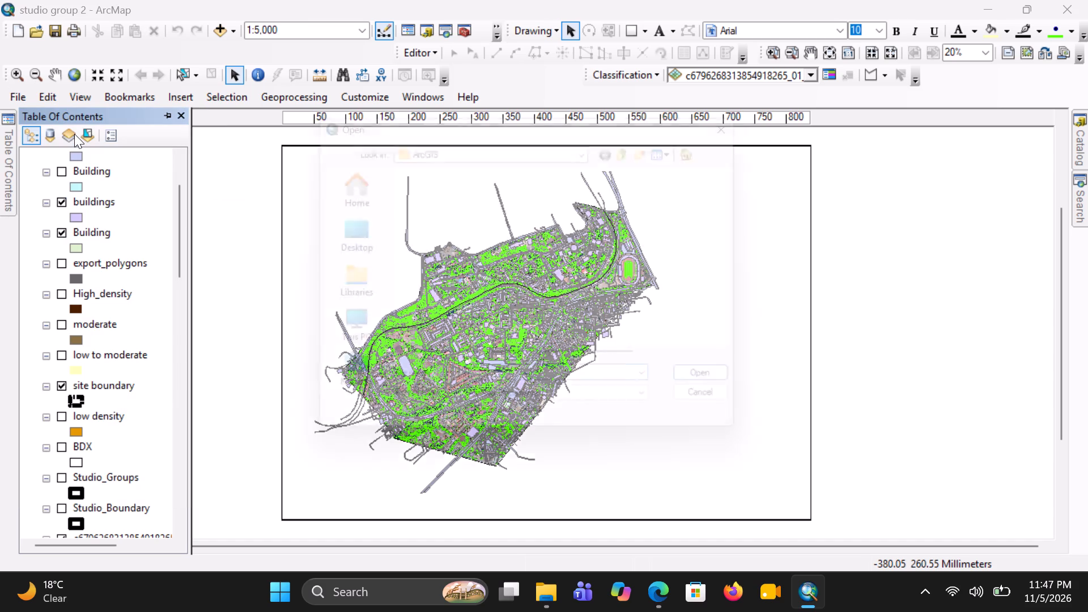
double_click(457, 275)
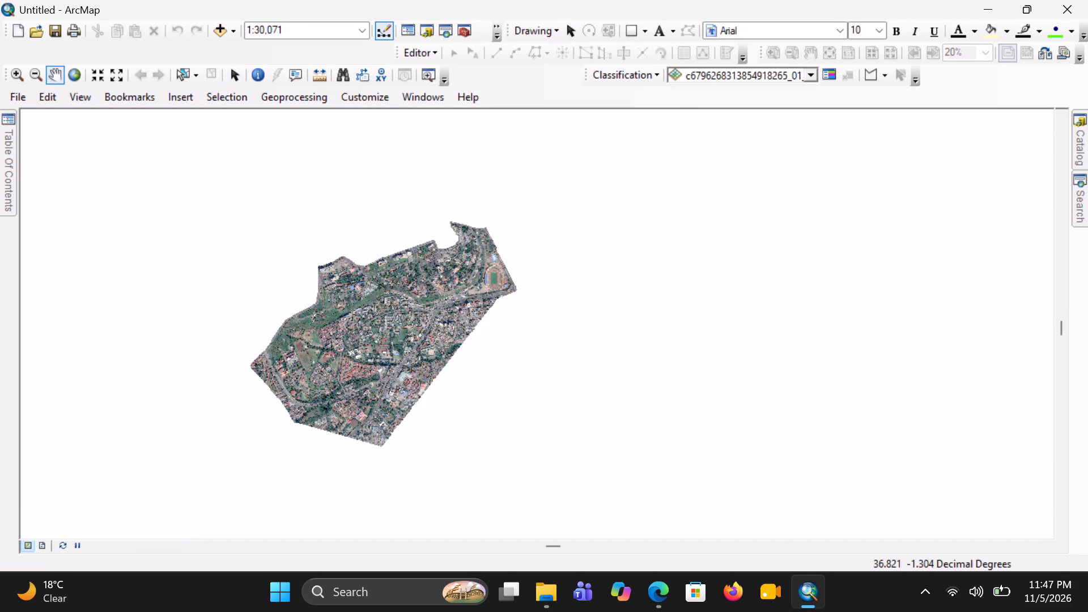
click(3, 184)
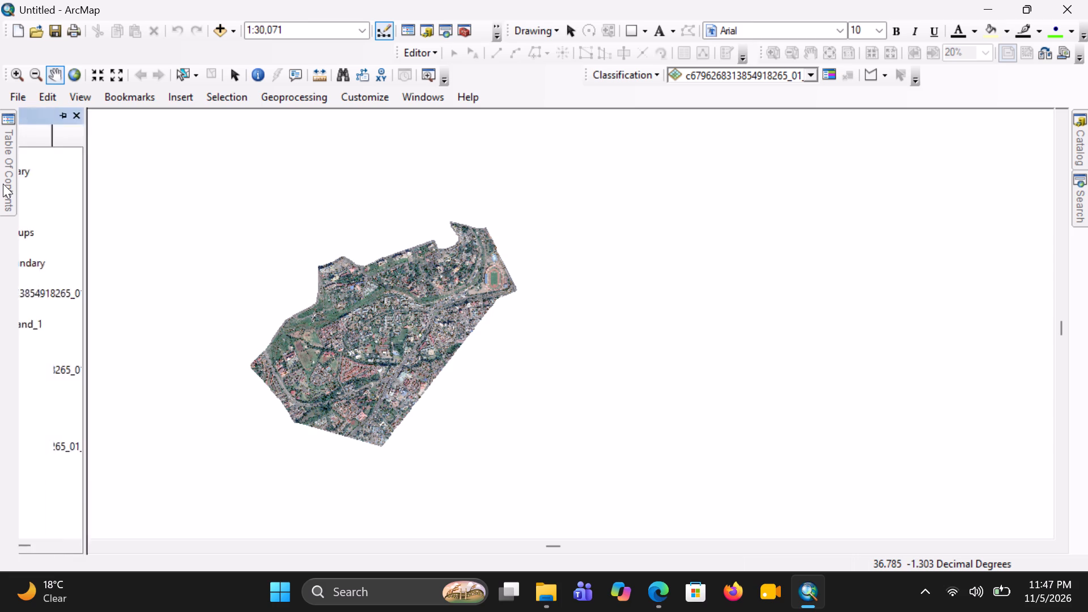
scroll(99, 283, down, 1)
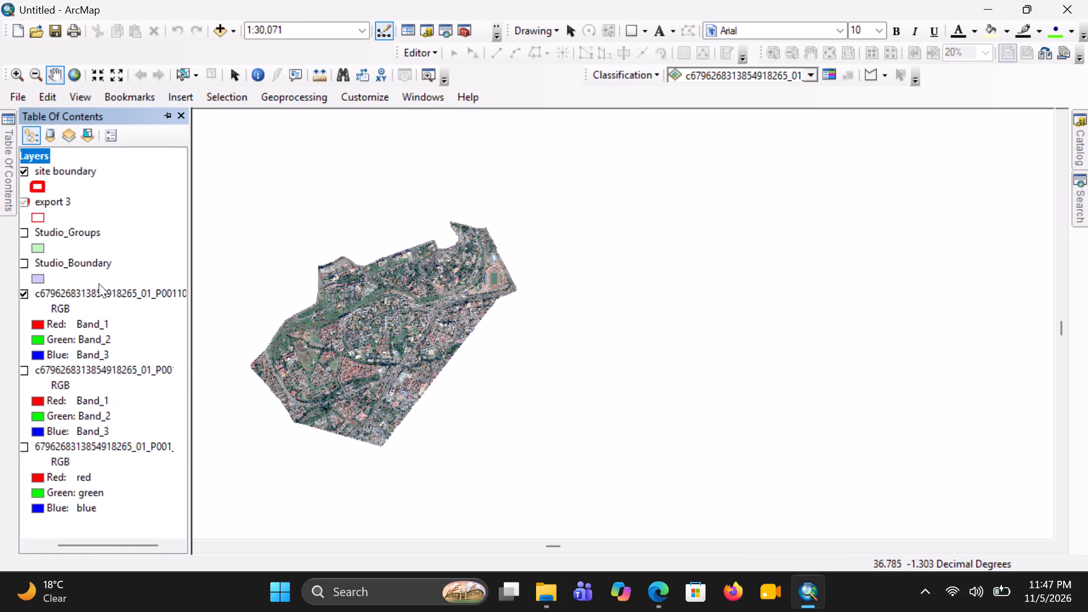
scroll(99, 283, down, 1)
scroll(87, 382, down, 1)
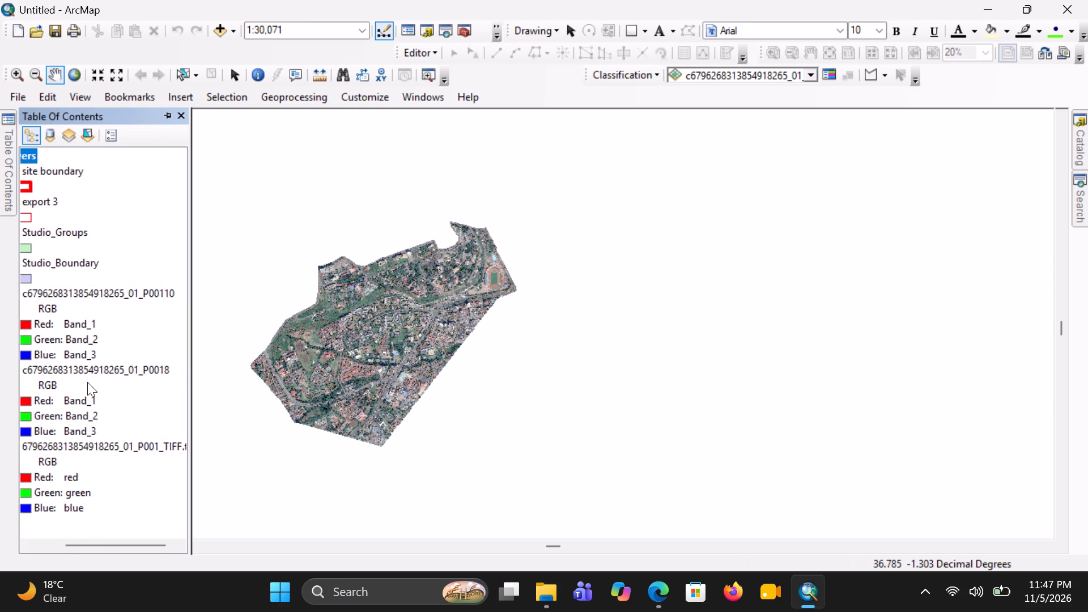
scroll(87, 382, down, 1)
scroll(87, 382, up, 2)
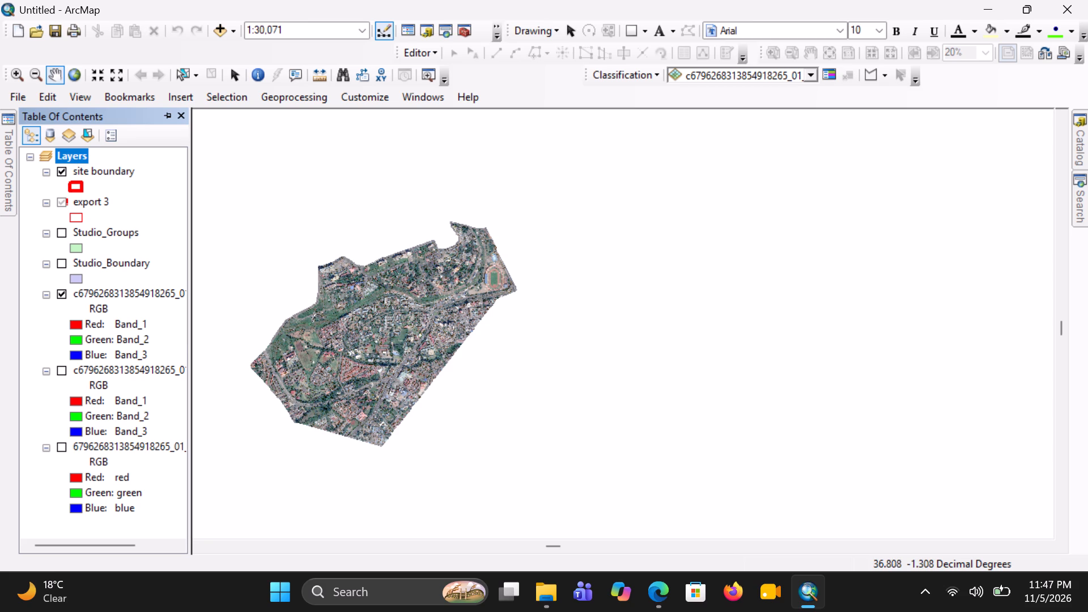
Show the Search window beside the map.
click(1077, 190)
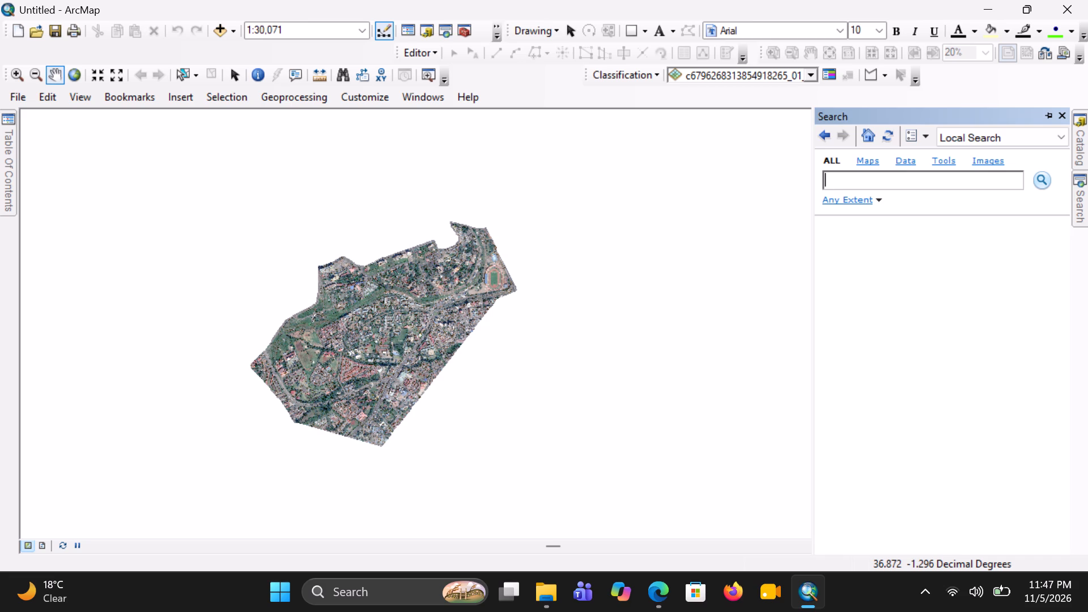
Open Add Data and connect to the ken_admin_boundaries.shp folder in Downloads.
click(226, 28)
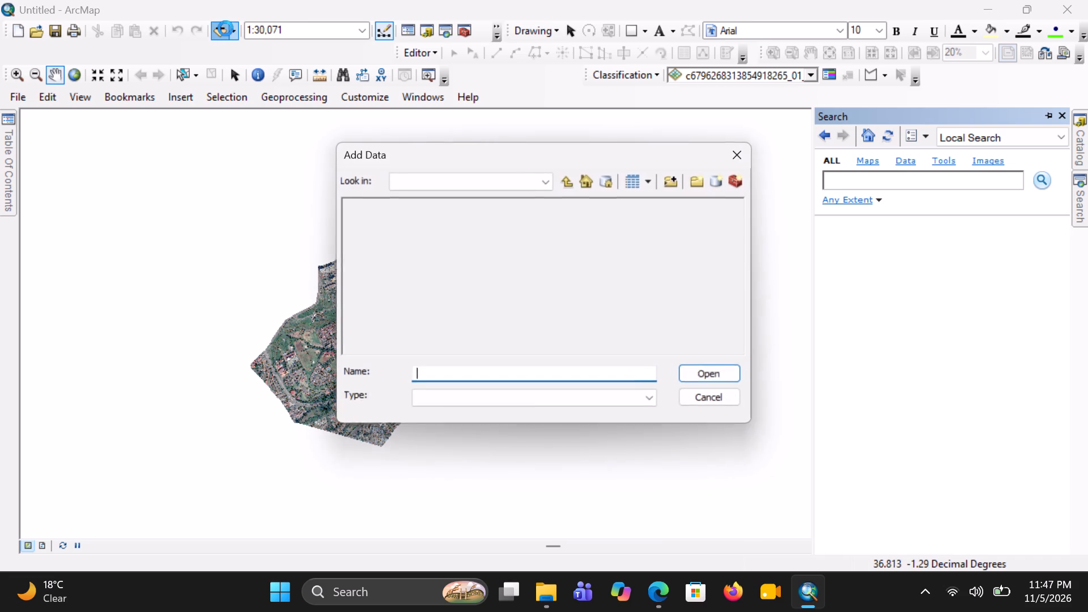
click(672, 179)
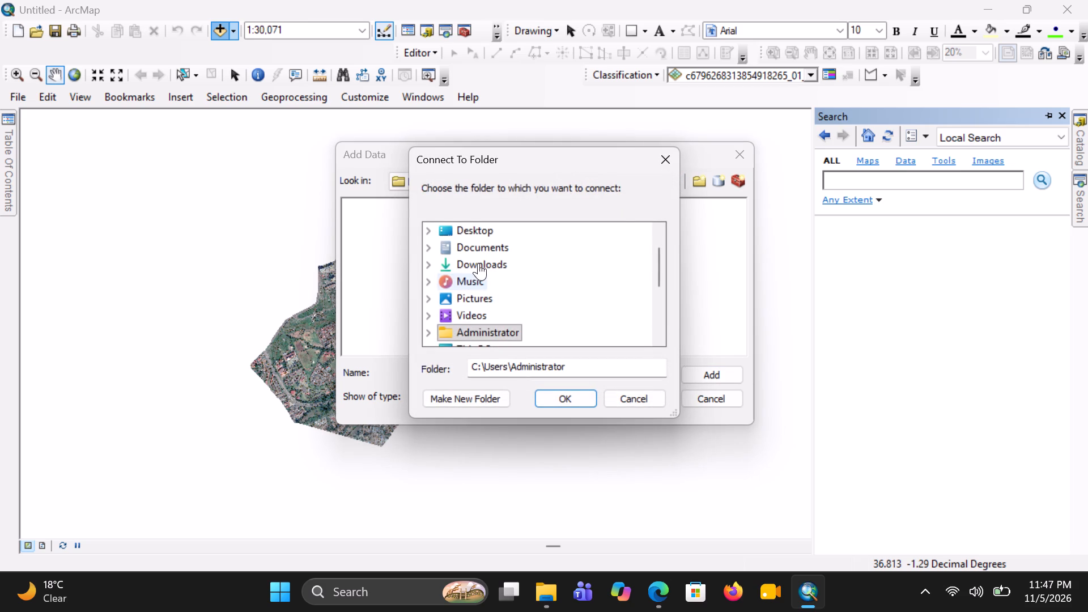
click(479, 249)
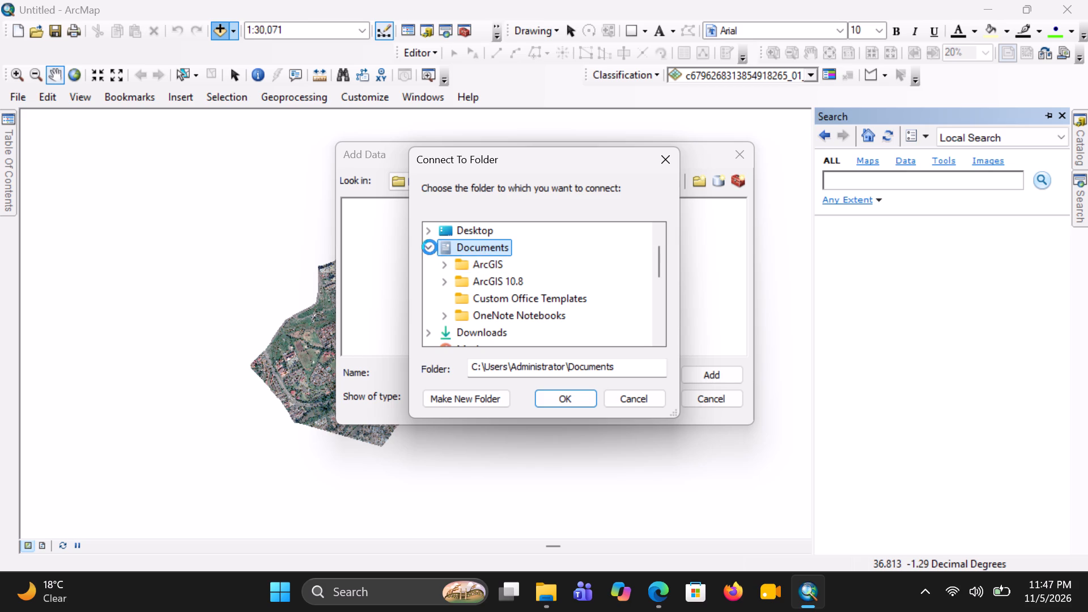
click(428, 247)
click(474, 258)
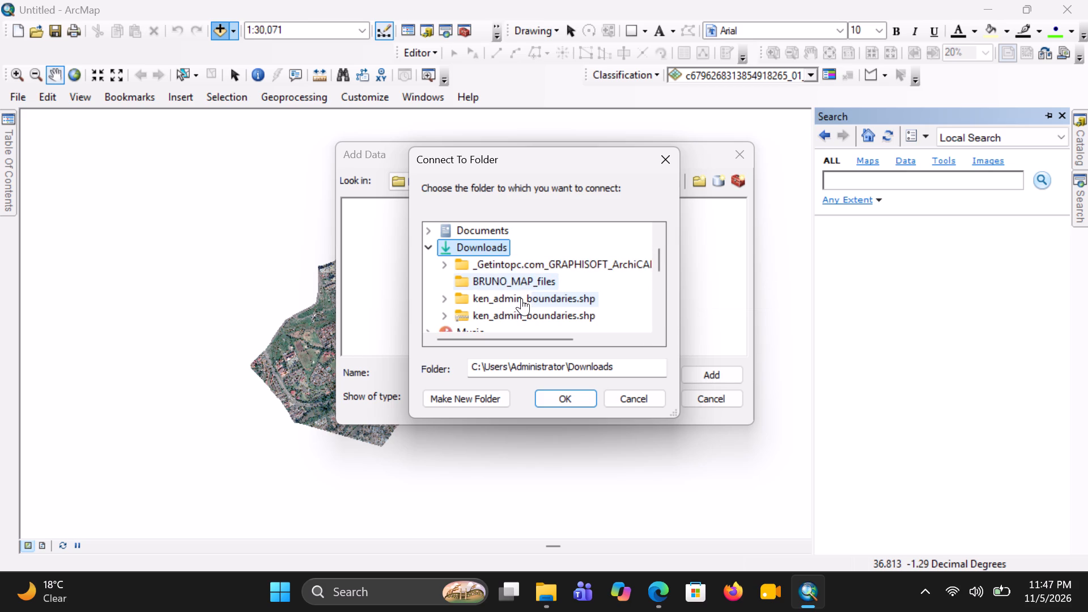
click(521, 298)
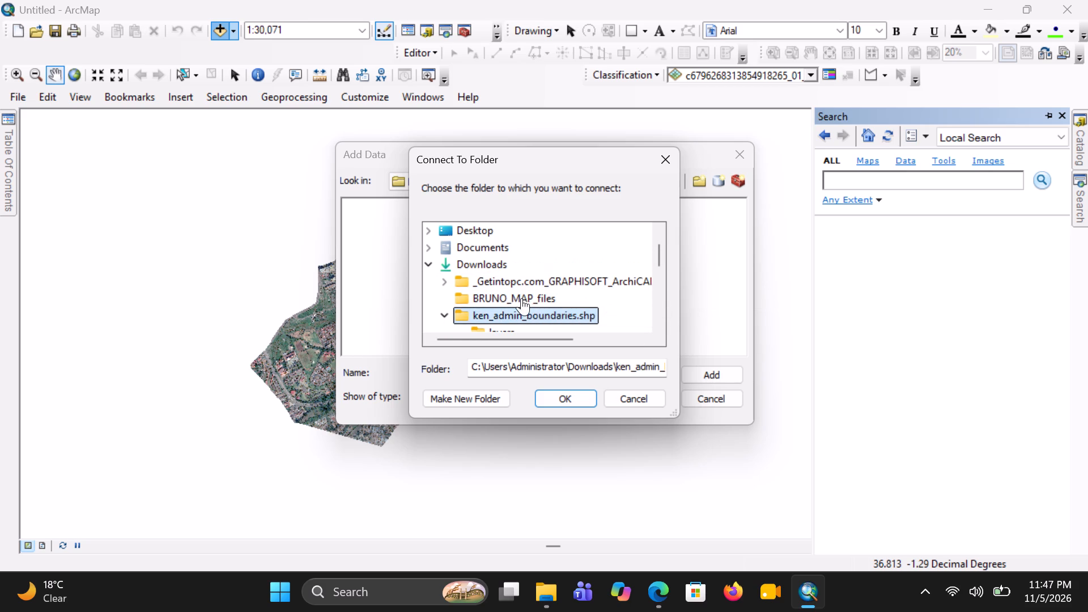
click(561, 394)
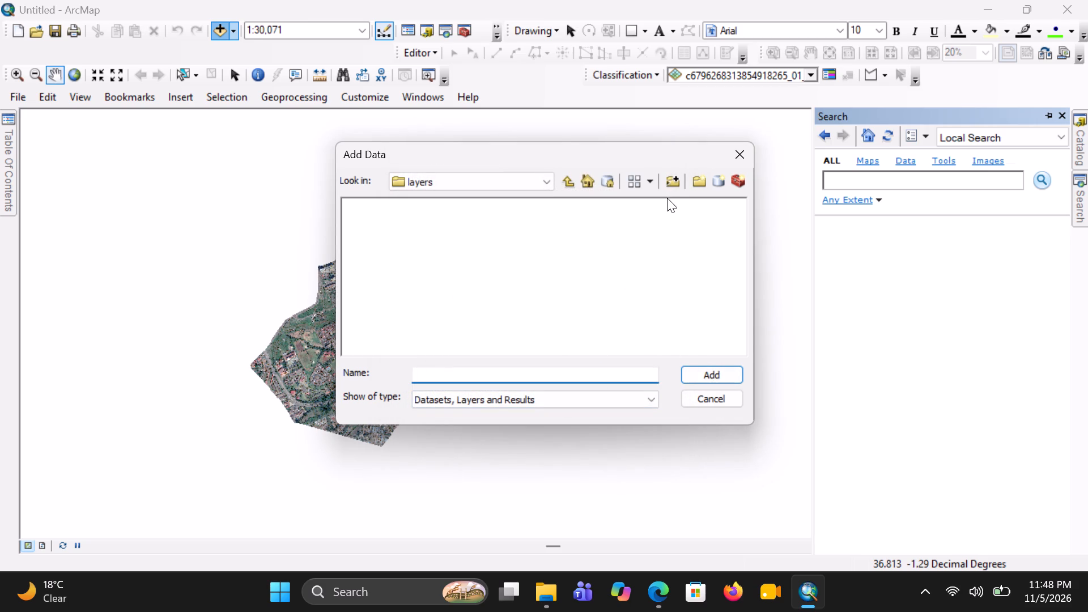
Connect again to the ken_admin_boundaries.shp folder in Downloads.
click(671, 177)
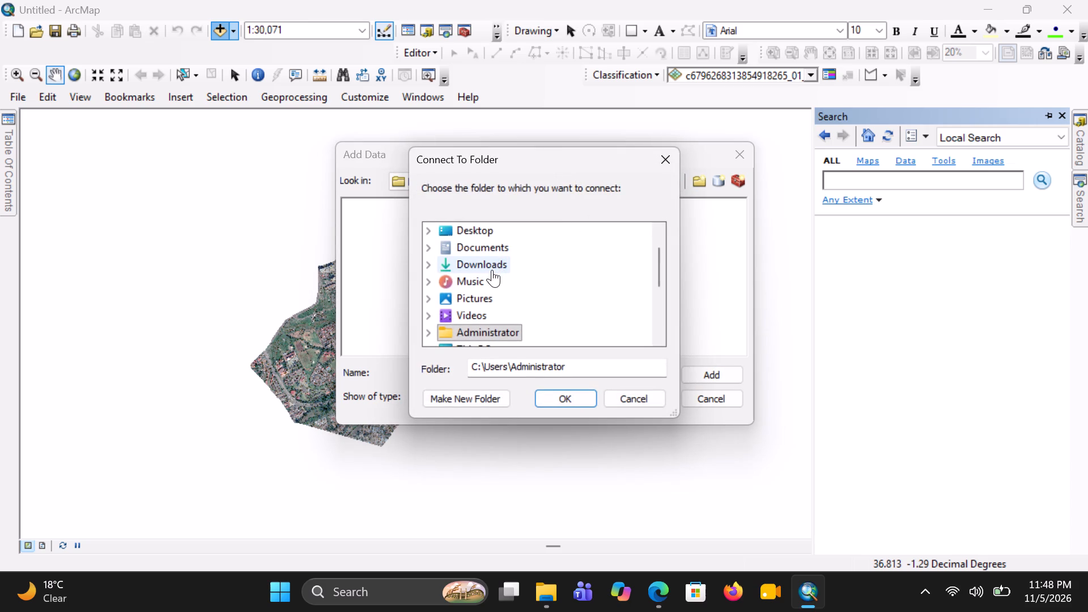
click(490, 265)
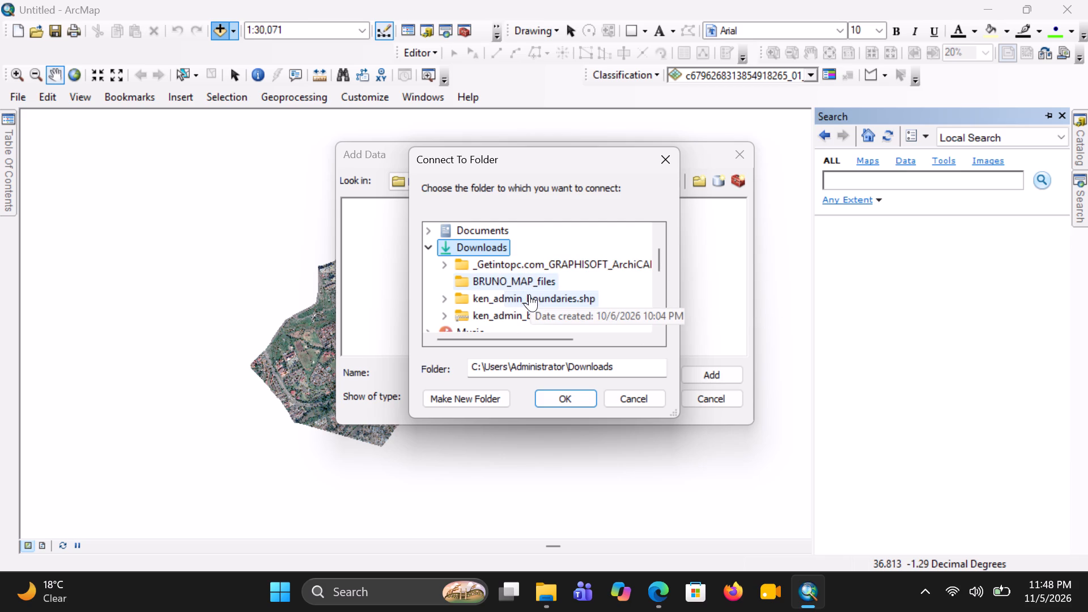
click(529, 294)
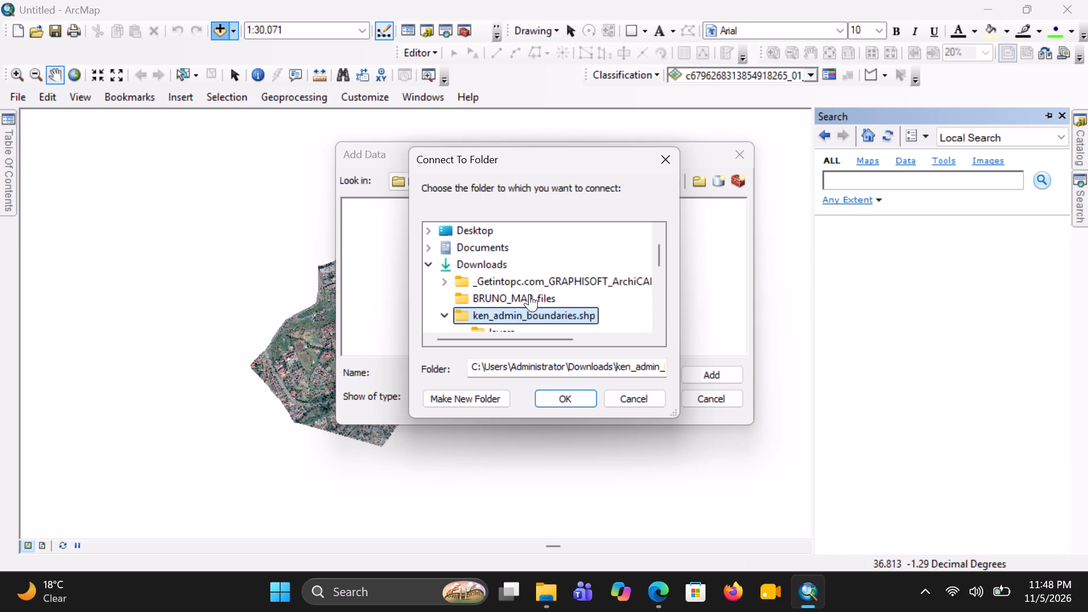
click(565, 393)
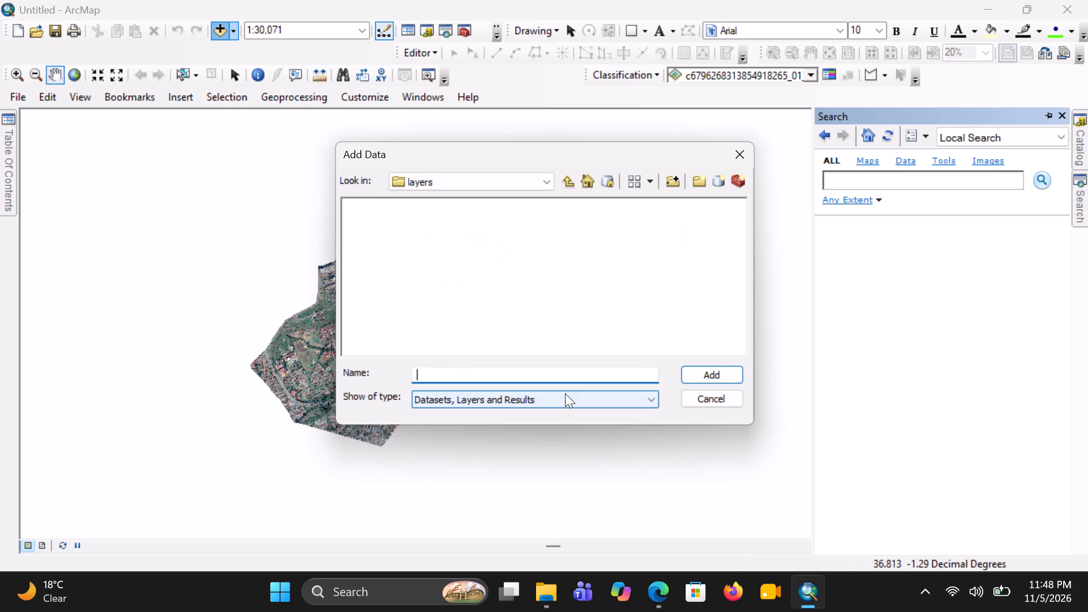
Connect to the layers folder inside ken_admin_boundaries.shp in Downloads and try to add data from it.
click(670, 178)
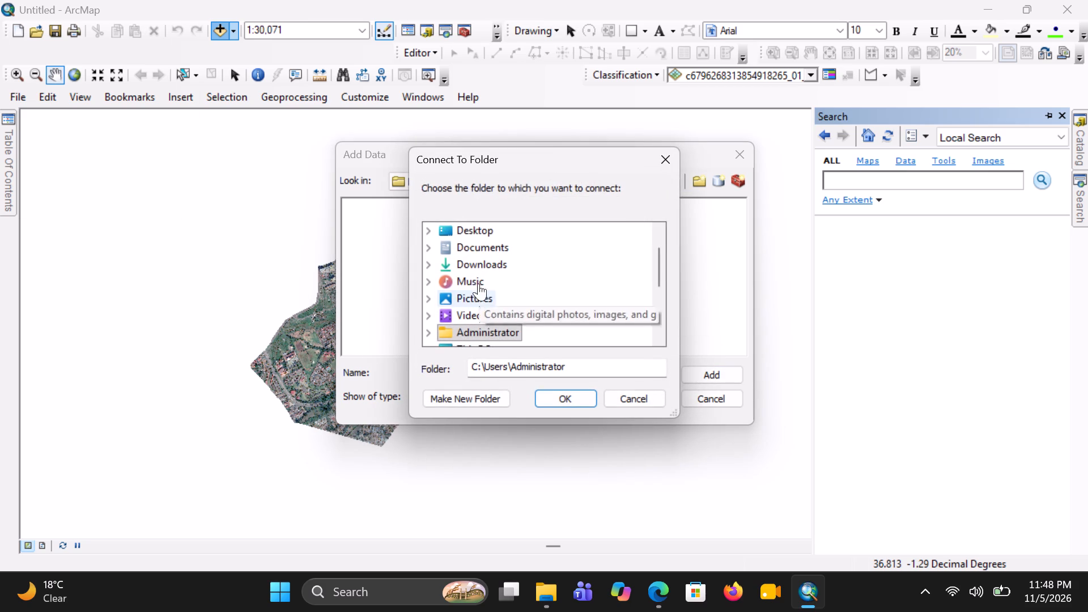
click(481, 261)
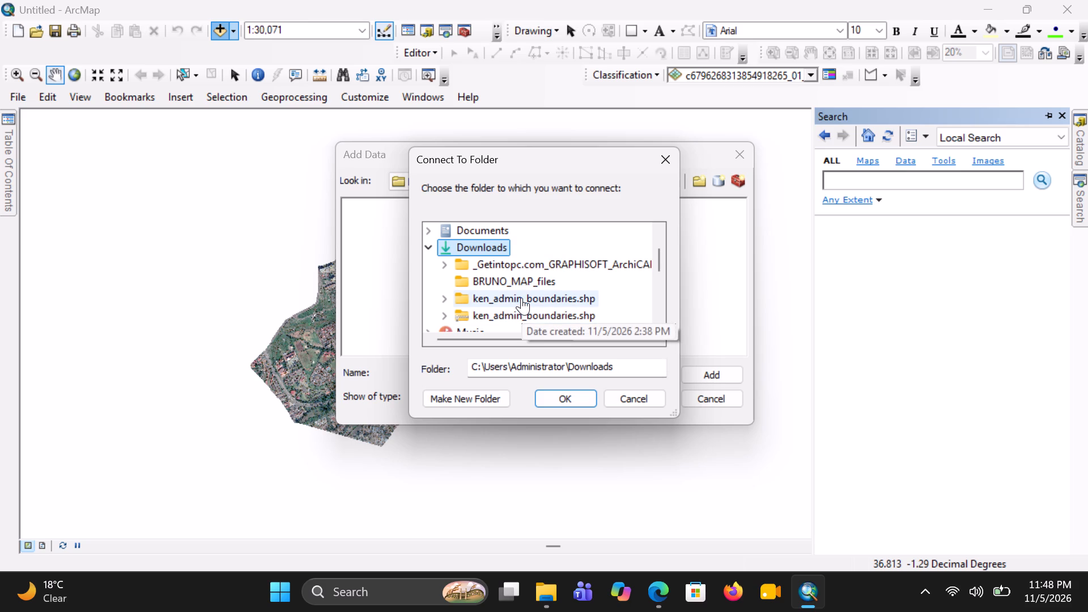
click(521, 297)
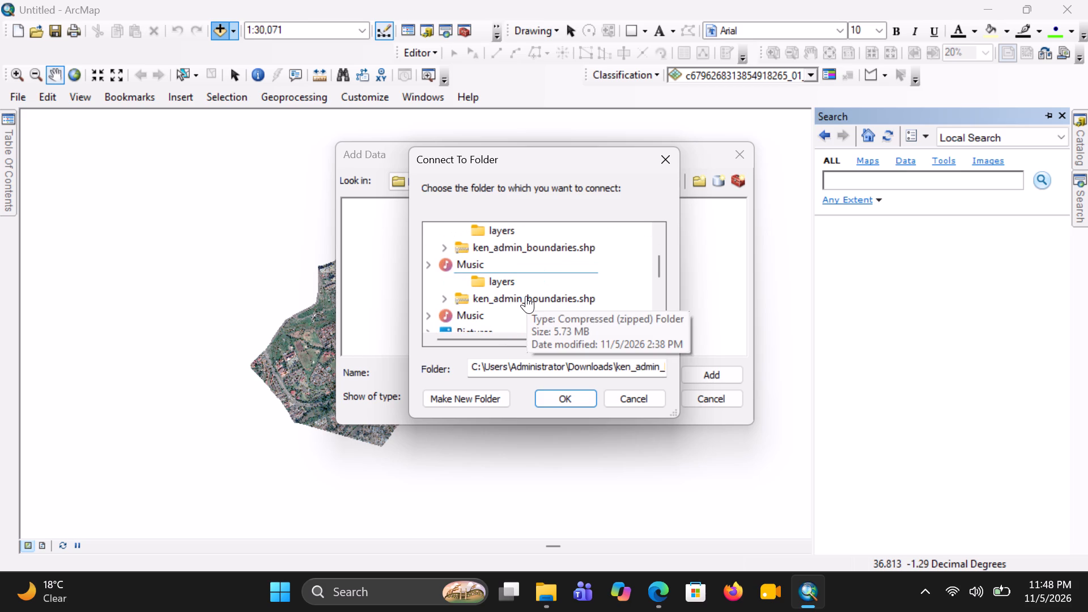
click(505, 280)
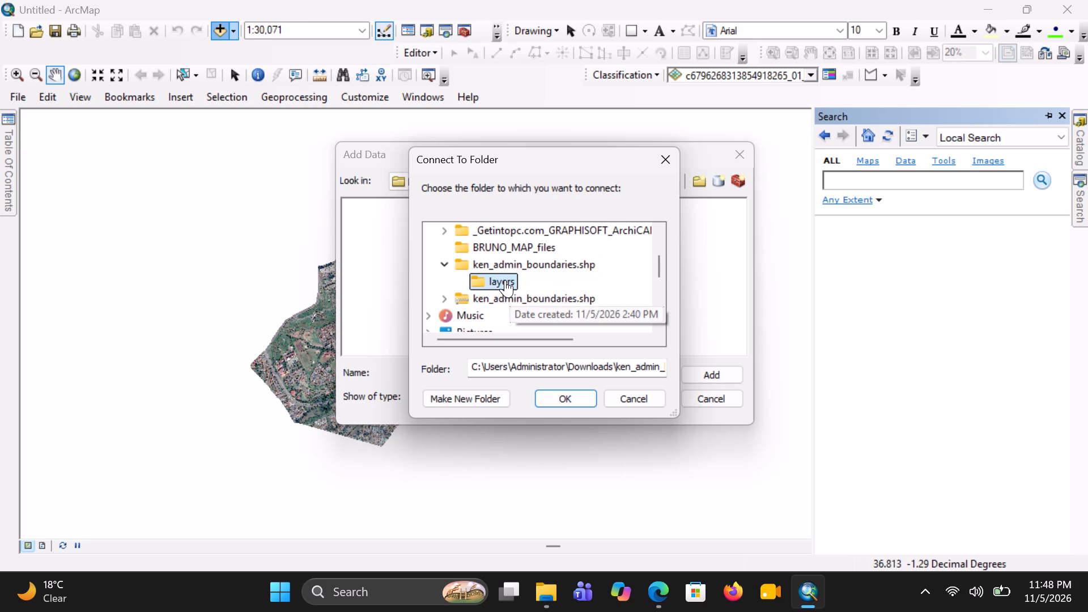
click(505, 280)
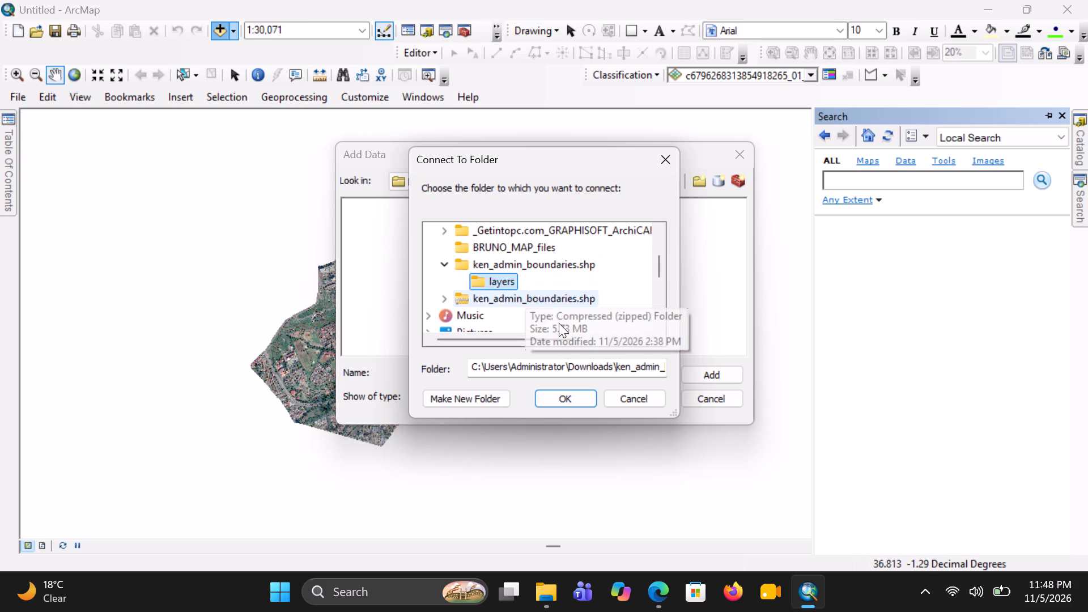
click(575, 403)
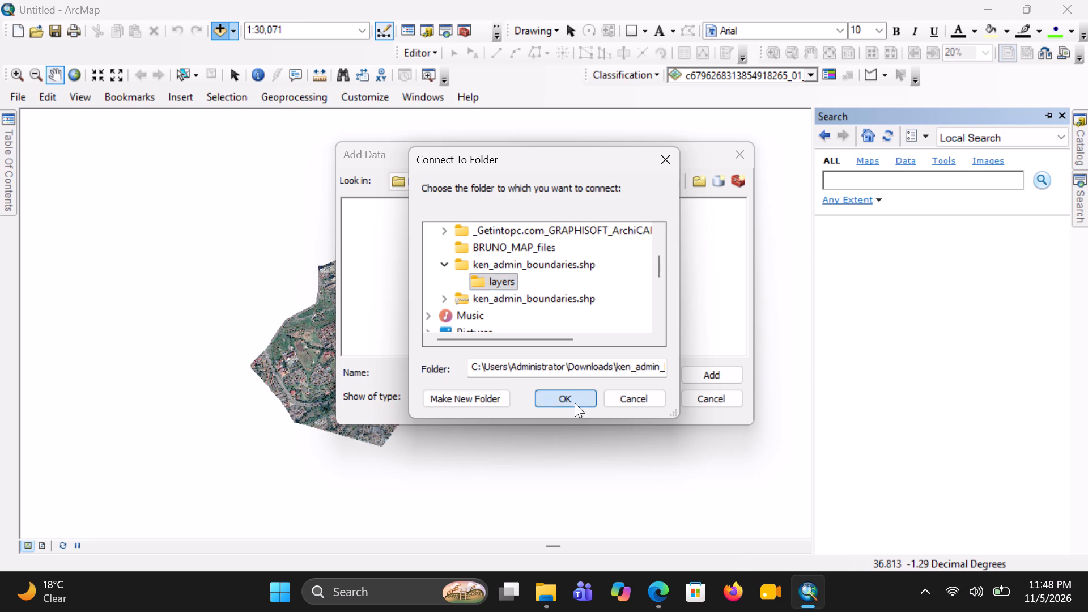
click(695, 367)
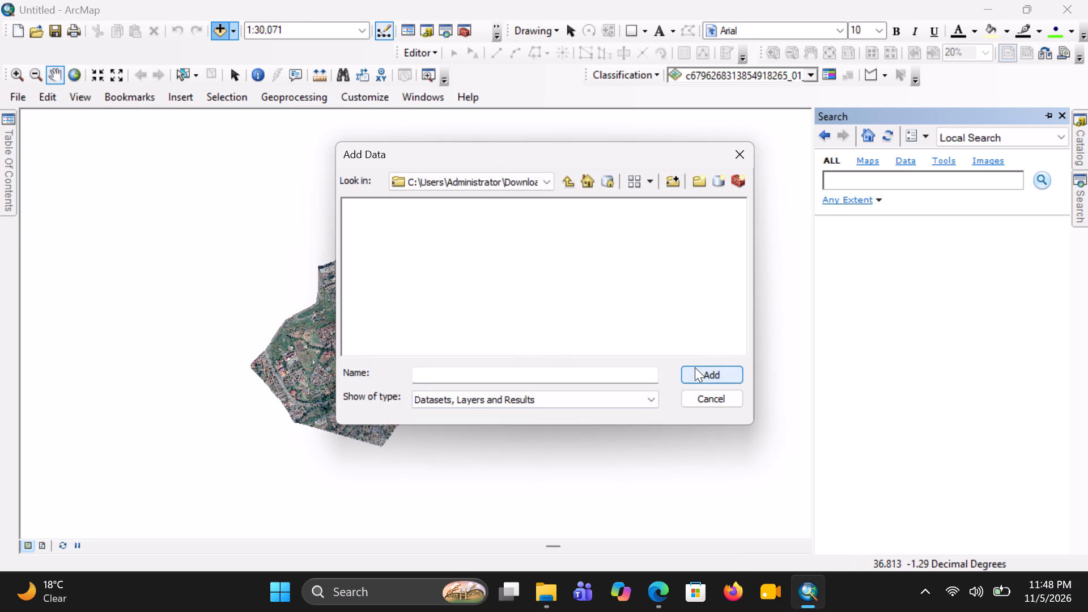
scroll(511, 297, down, 1)
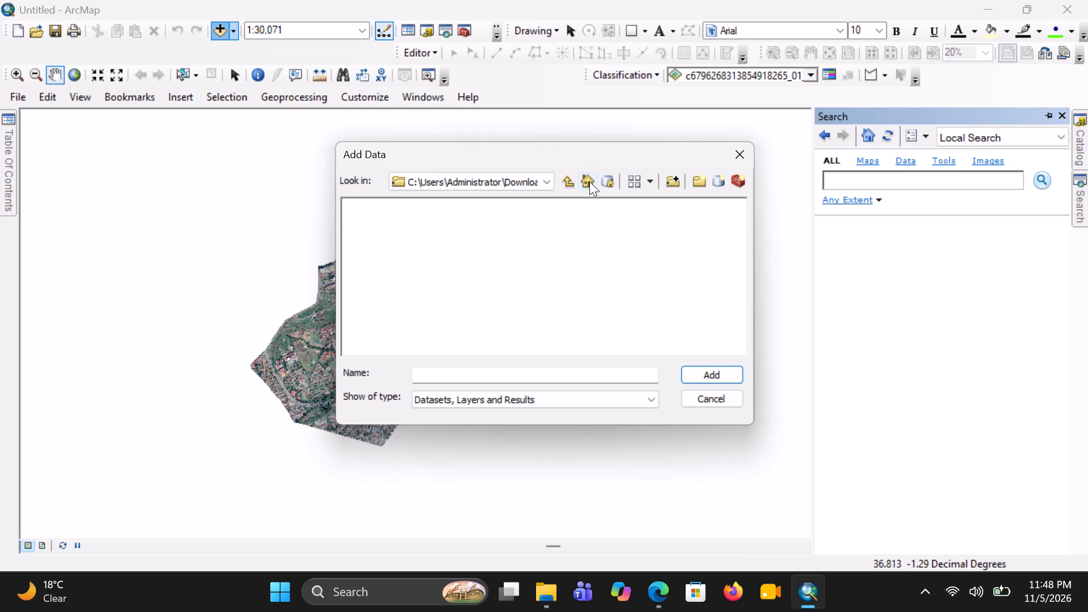
Create a new folder inside the connected Downloads location while browsing for data.
click(698, 178)
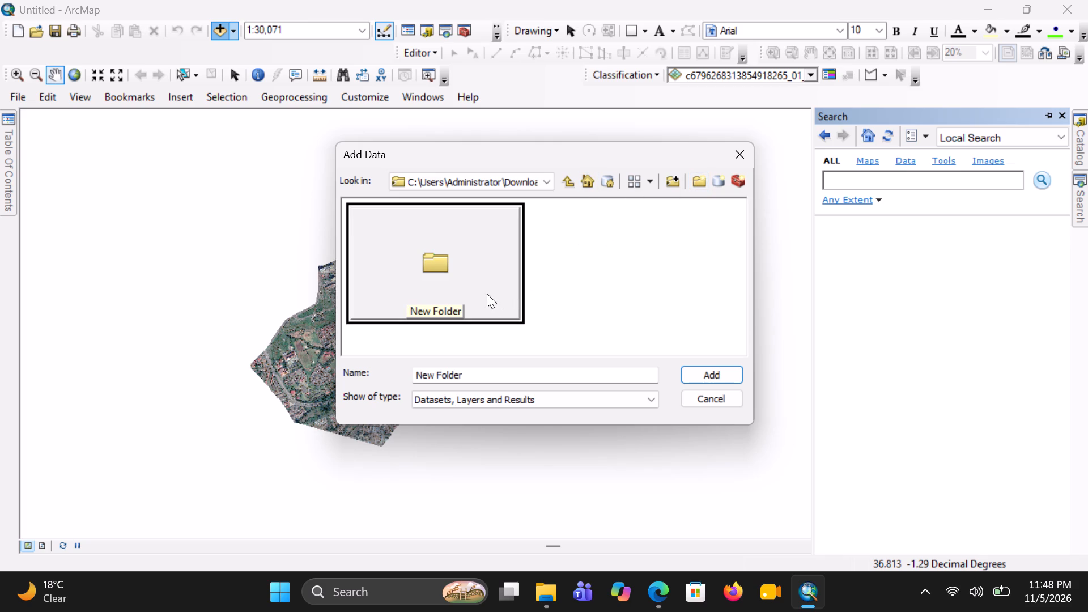
click(487, 294)
Connect to the ken_admin_boundaries.shp folder in Downloads again from the data browser.
click(675, 184)
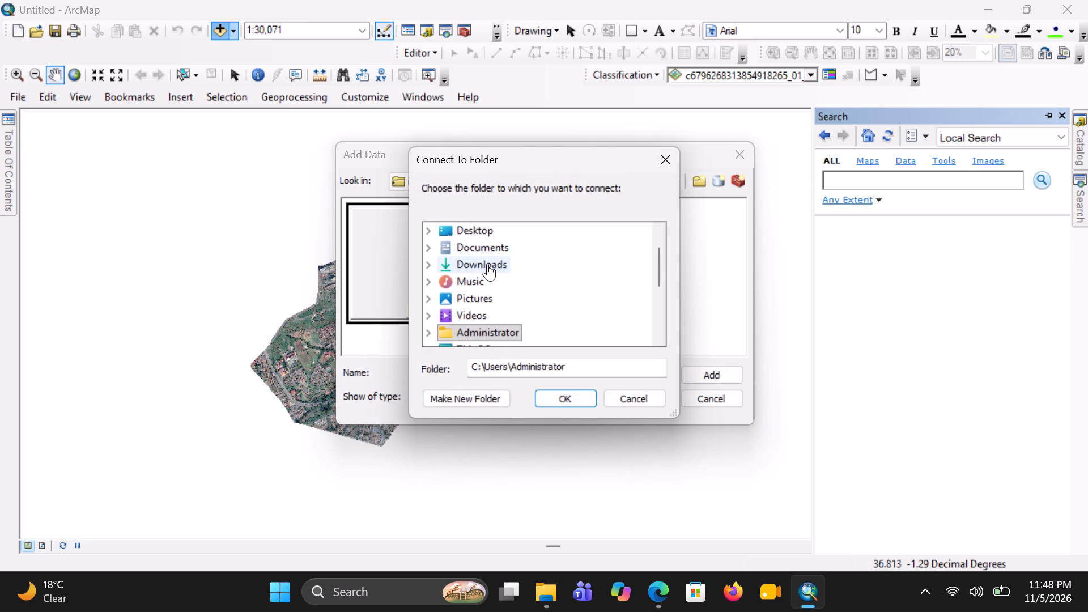
click(487, 263)
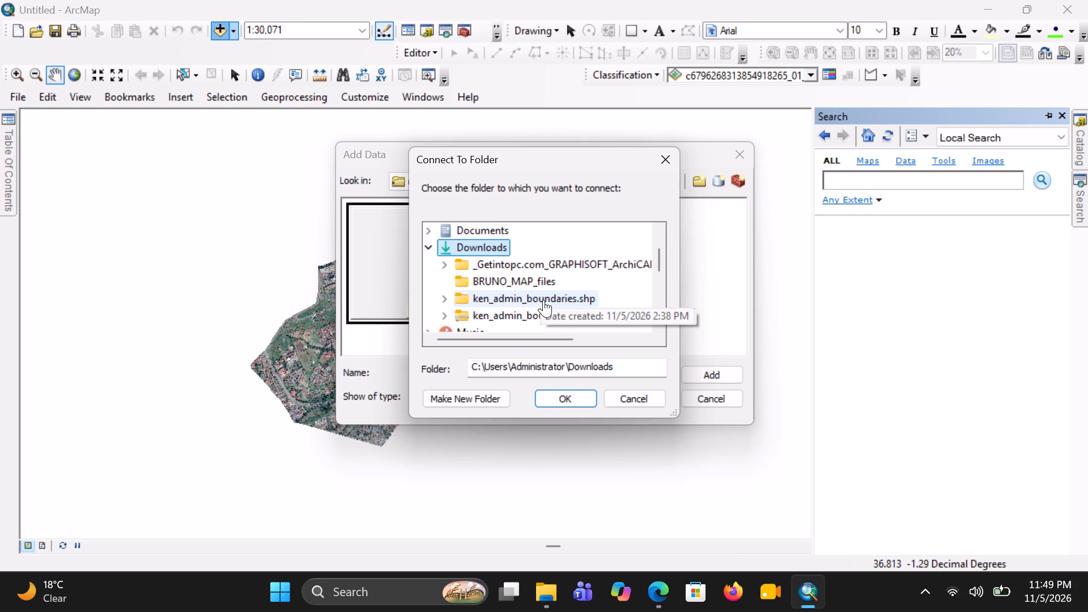
click(543, 300)
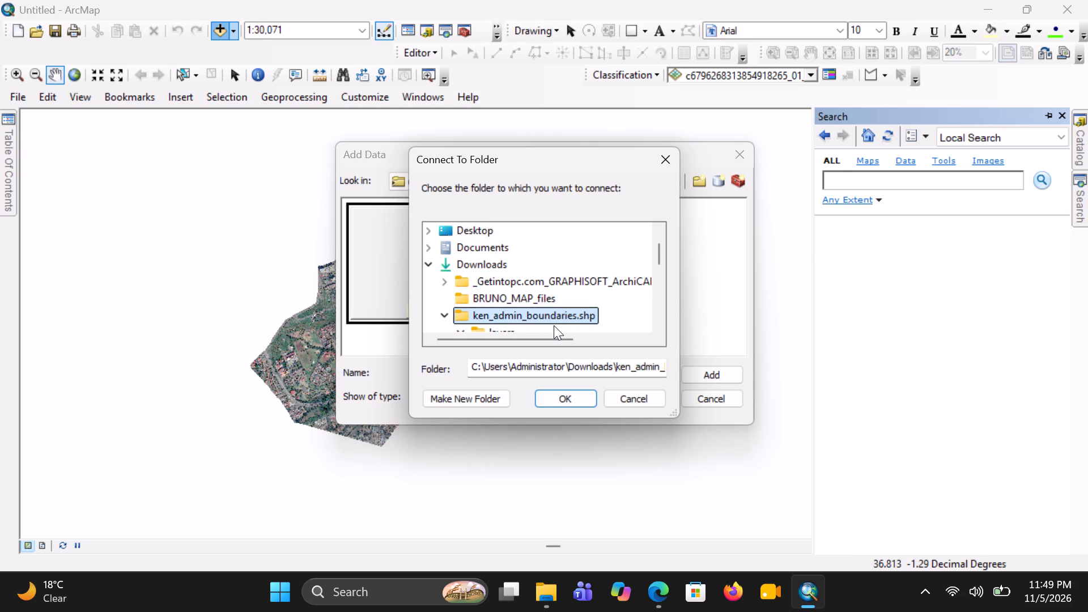
click(577, 397)
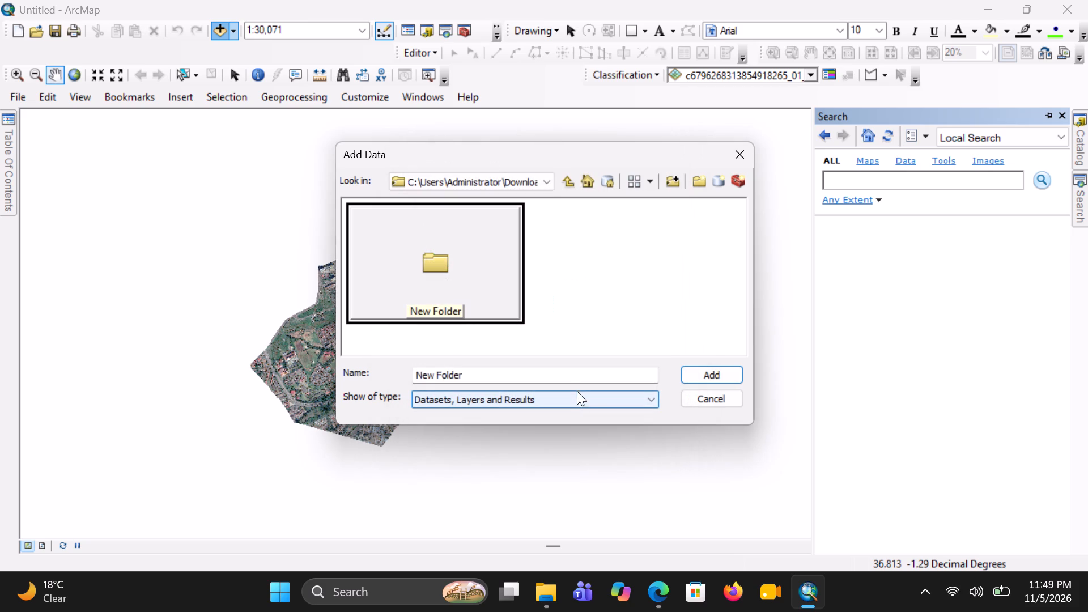
Look for the boundary data in the new Downloads subfolder and in New File Geodatabase.gdb within the ArcGIS home folder's New Folder.
click(713, 368)
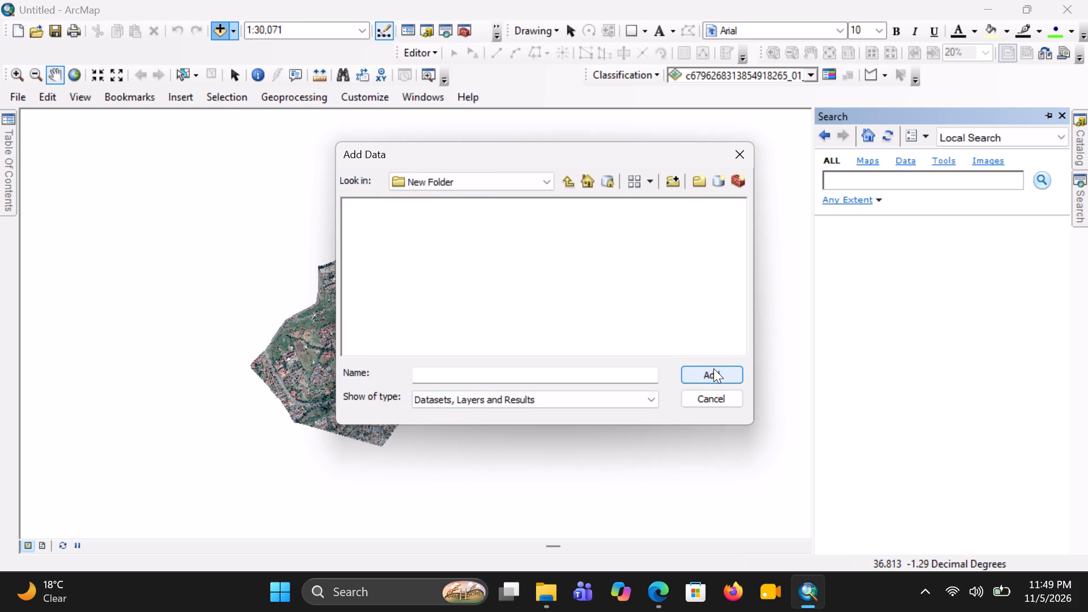
click(588, 179)
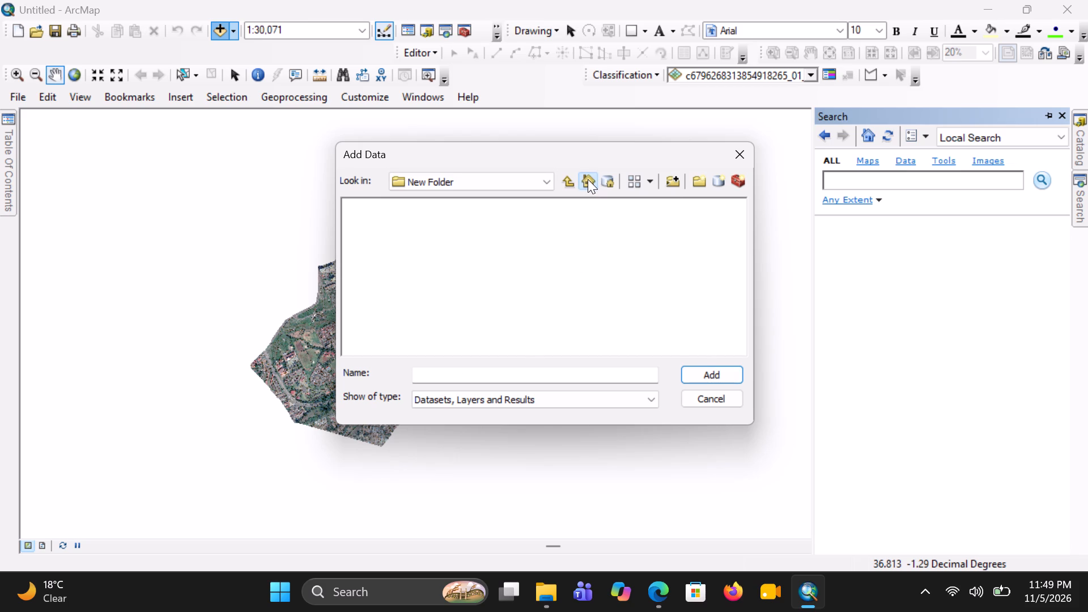
scroll(576, 275, down, 1)
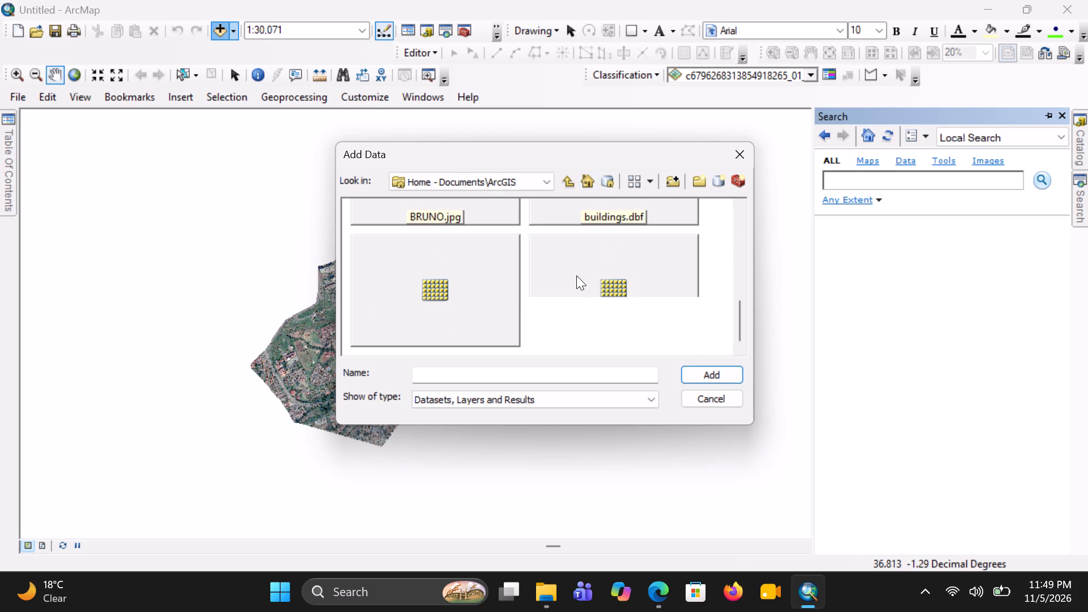
scroll(576, 275, down, 2)
scroll(576, 275, up, 1)
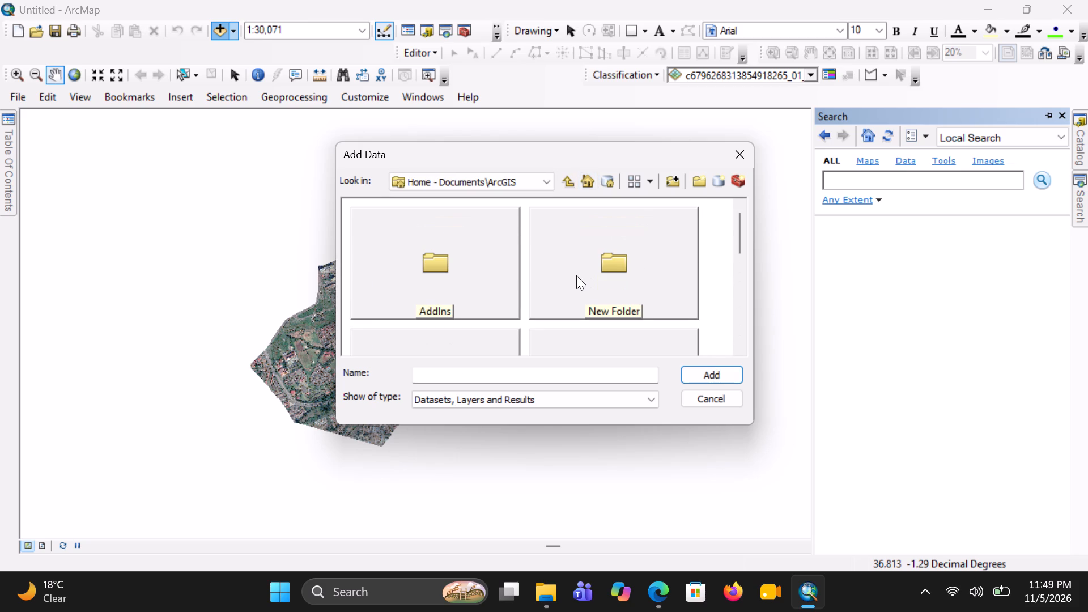
click(576, 275)
click(704, 376)
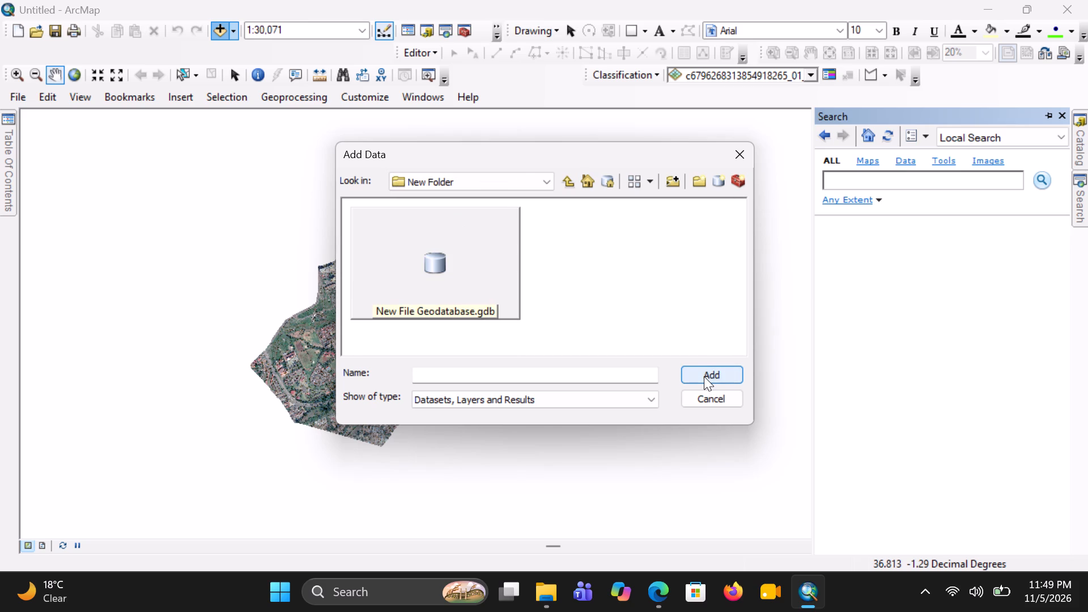
click(463, 286)
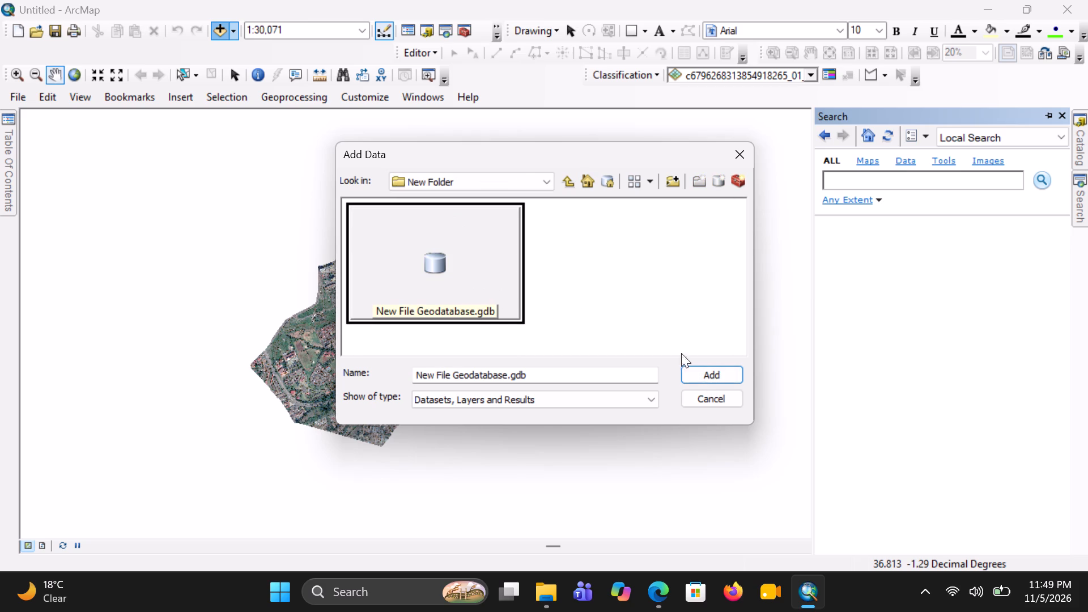
click(715, 376)
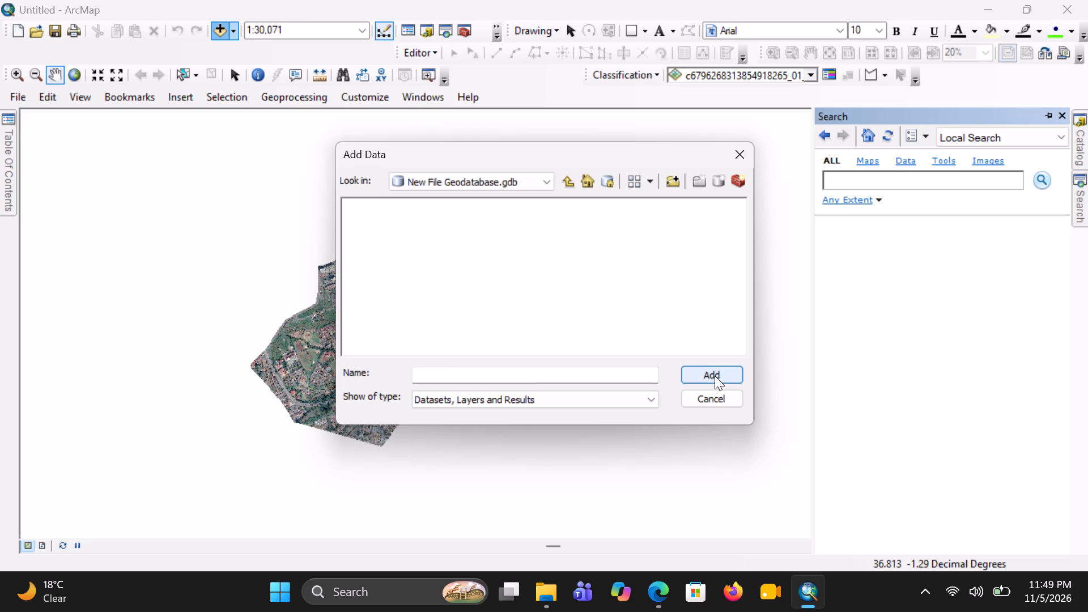
click(715, 376)
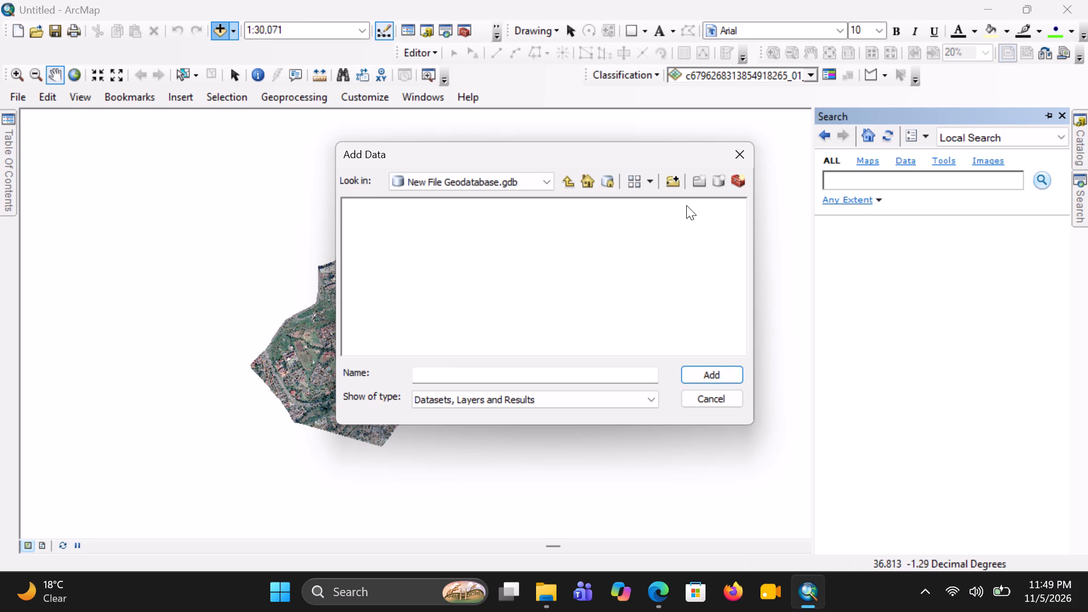
Look through the datasets in the default geodatabase for the Kenya boundary data.
click(607, 186)
scroll(585, 270, down, 3)
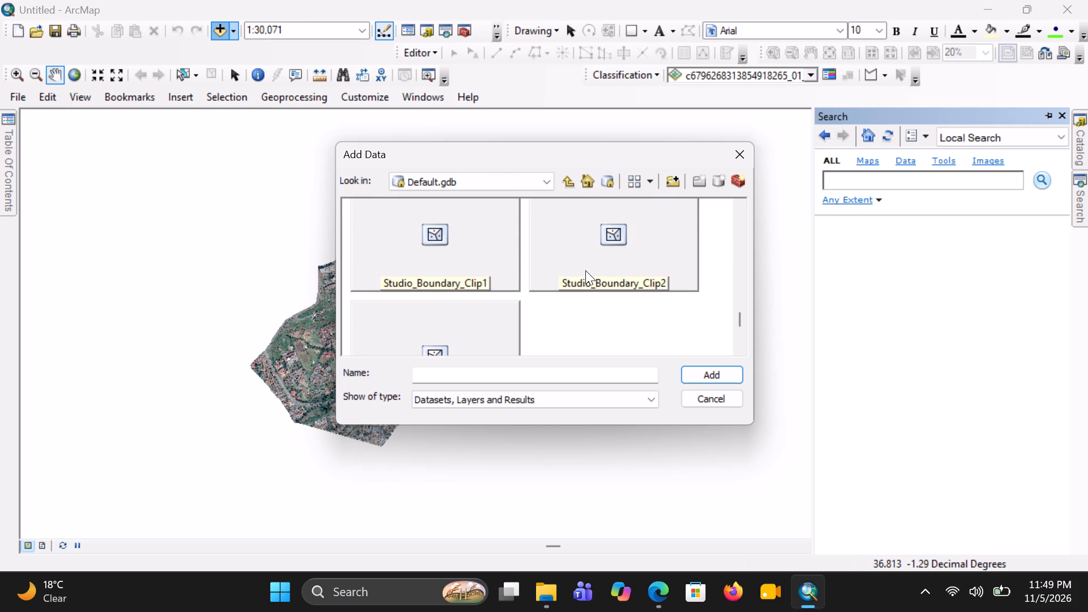
scroll(585, 270, down, 1)
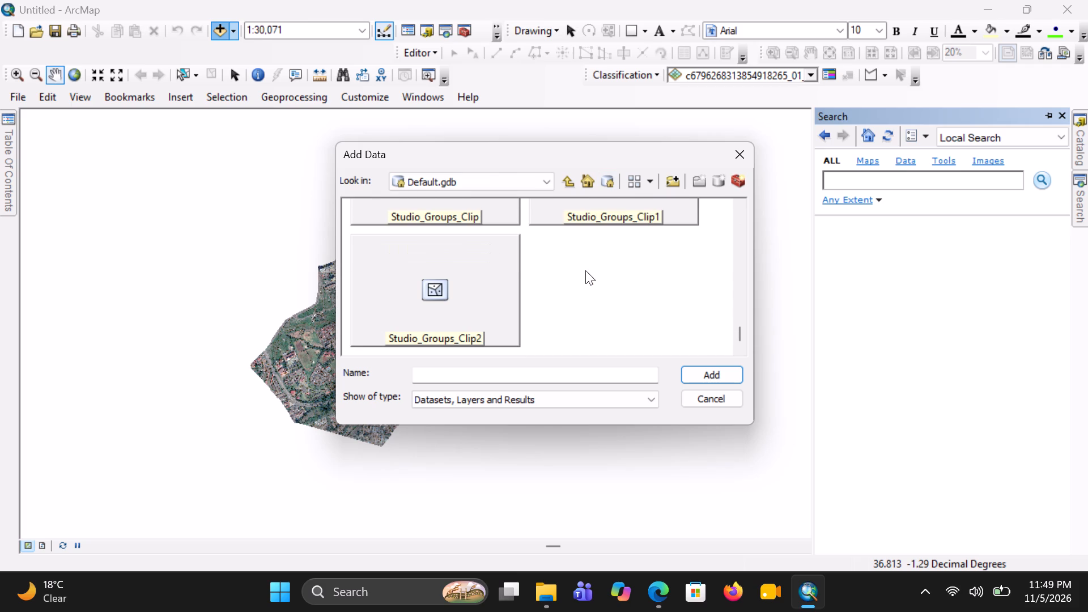
scroll(585, 270, up, 6)
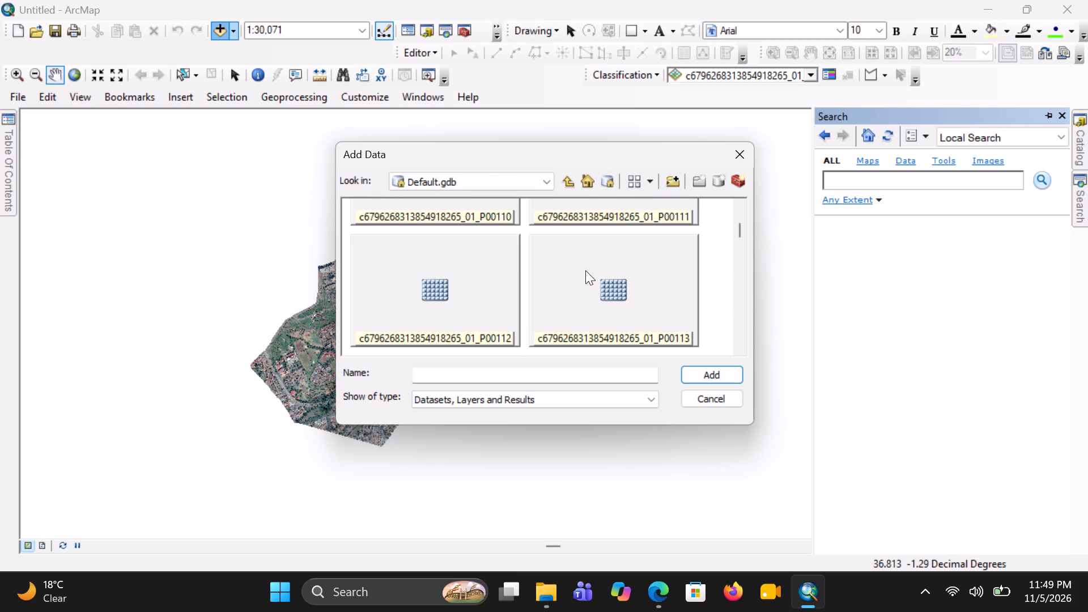
Connect once more to the unzipped ken_admin_boundaries.shp folder in Downloads.
click(675, 182)
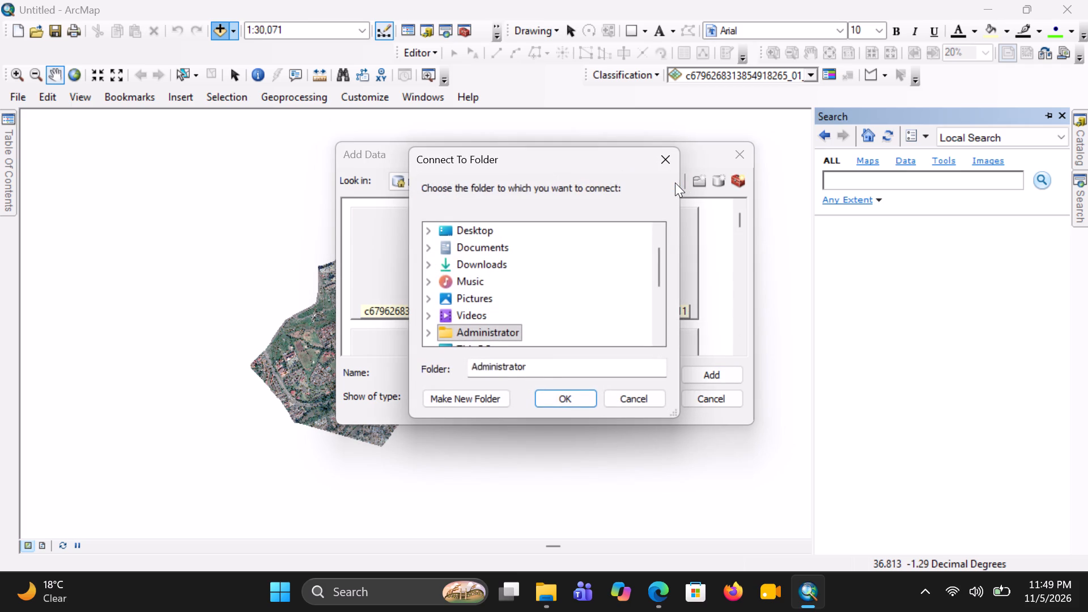
click(490, 262)
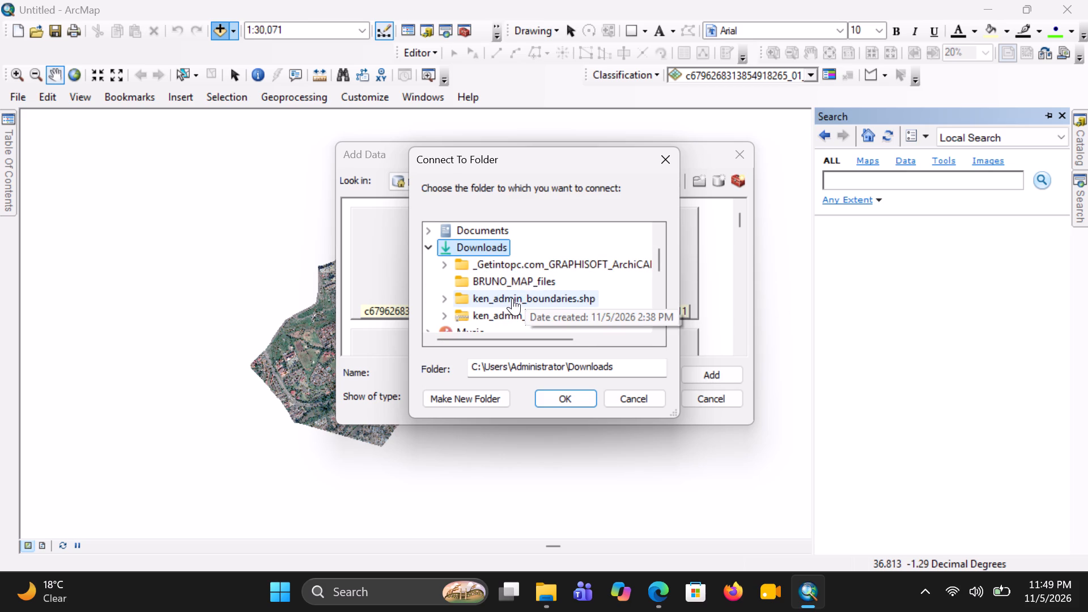
click(512, 298)
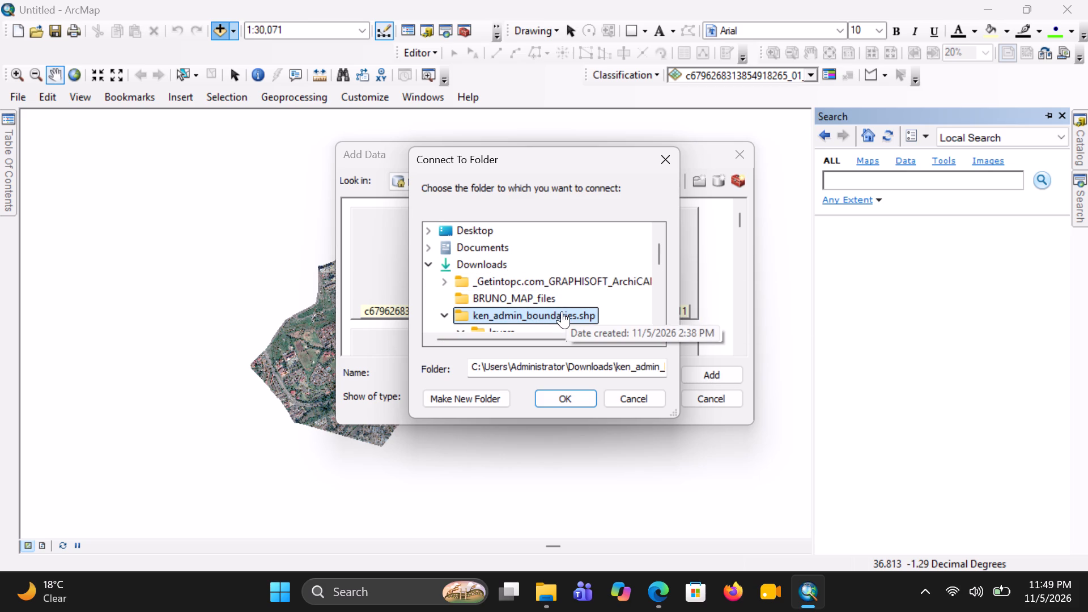
scroll(562, 311, down, 1)
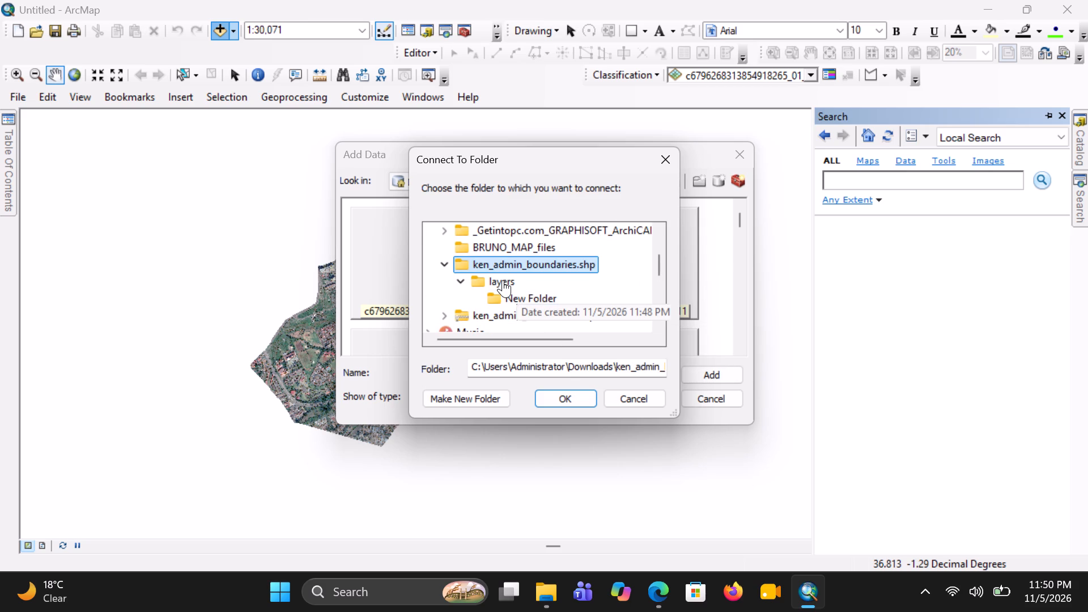
click(569, 401)
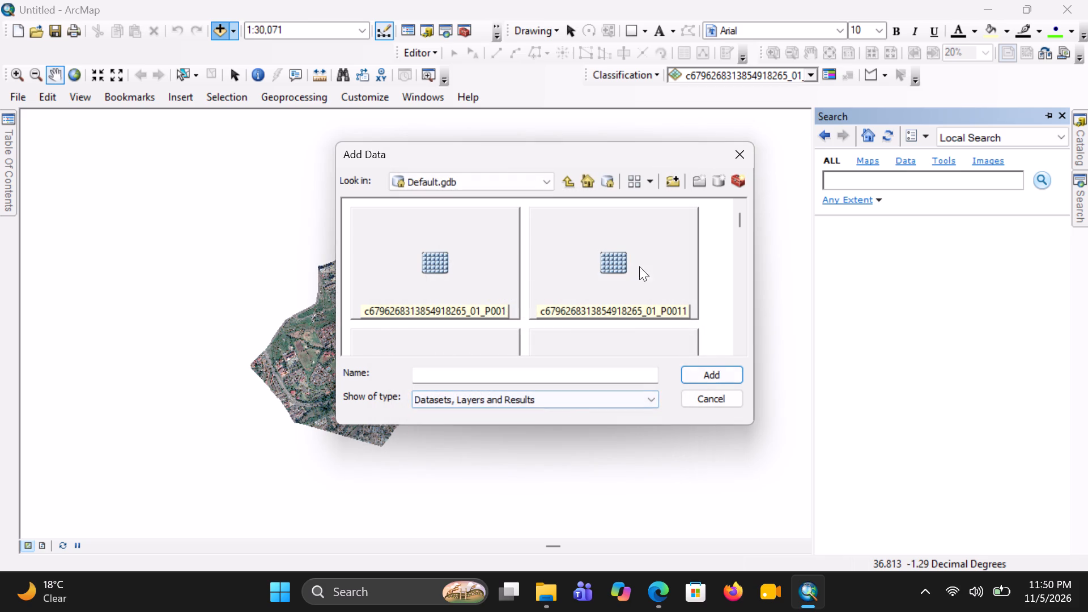
Examine the datasets in Default.gdb again for the Kenya administrative boundaries.
scroll(613, 250, up, 2)
click(613, 250)
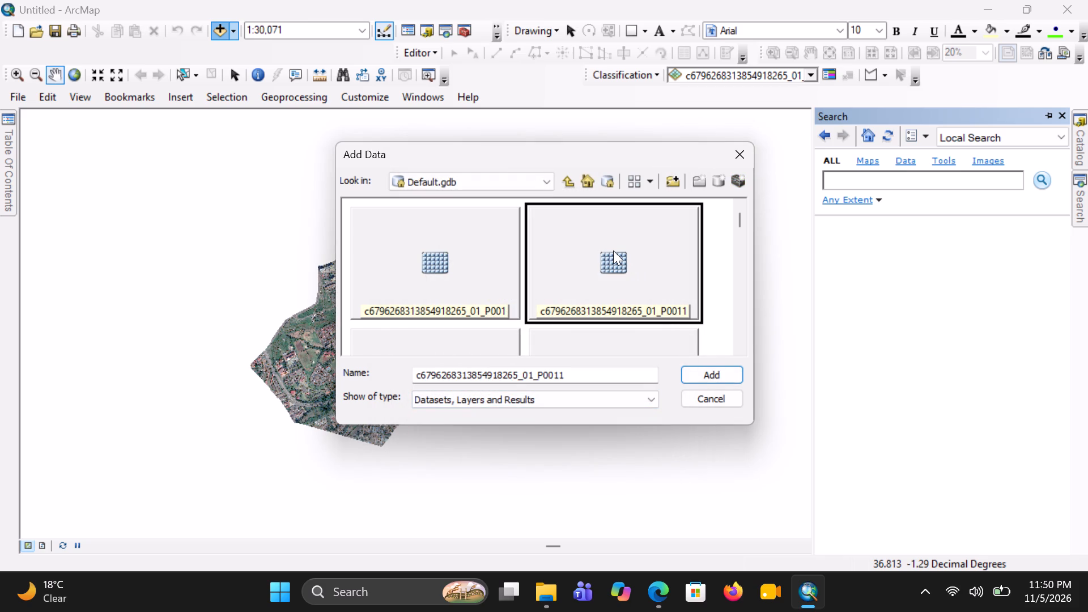
click(592, 273)
scroll(542, 256, up, 2)
scroll(542, 256, down, 4)
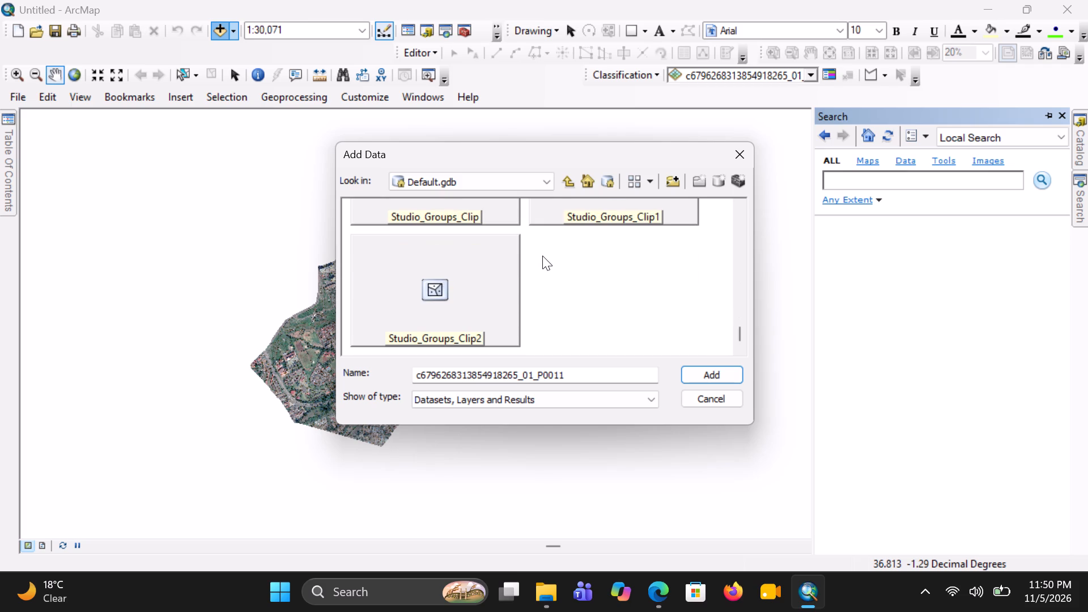
scroll(542, 256, down, 1)
scroll(542, 256, up, 2)
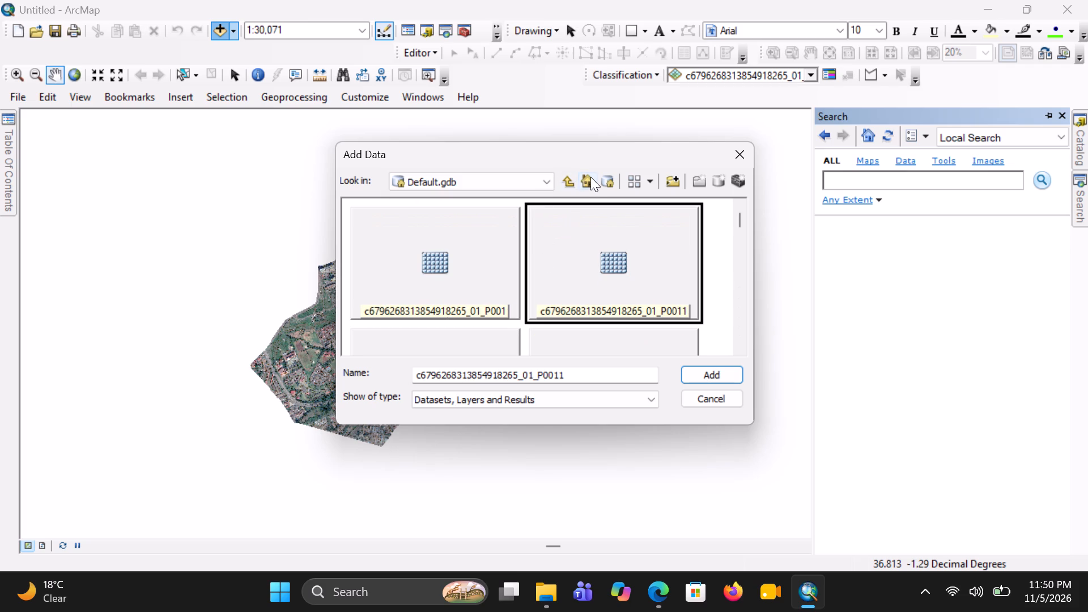
Check the ArcGIS home folder and New File Geodatabase.gdb in its New Folder for the boundary layers.
click(590, 177)
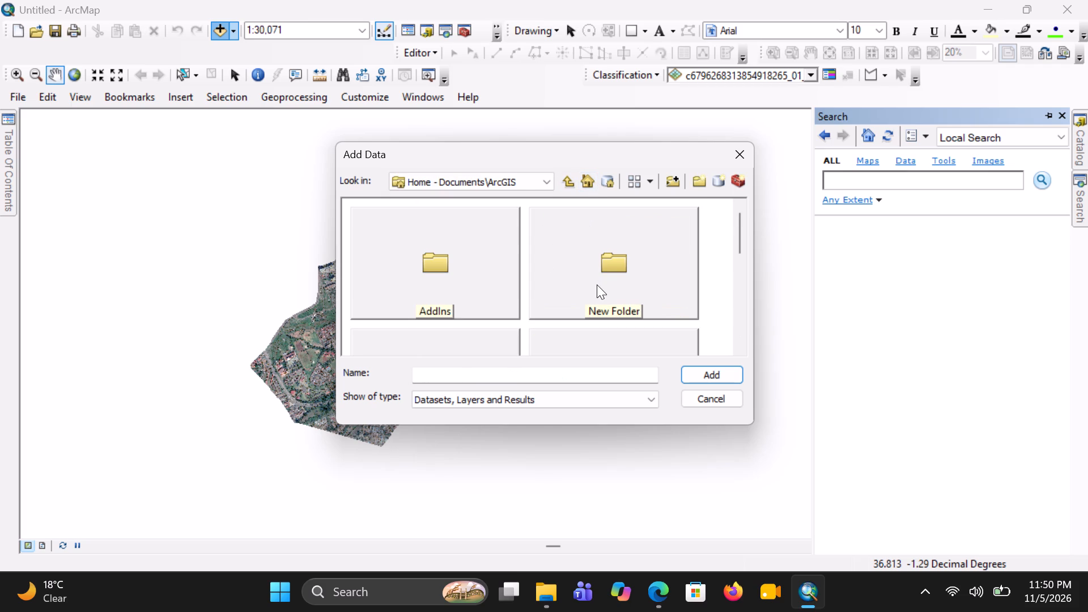
click(597, 284)
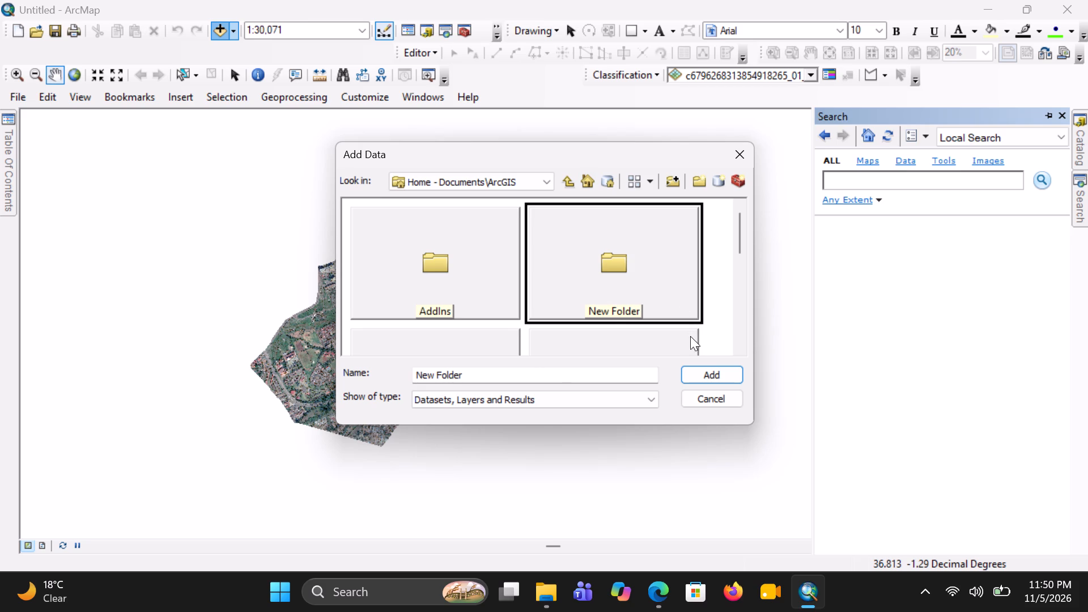
scroll(610, 307, down, 1)
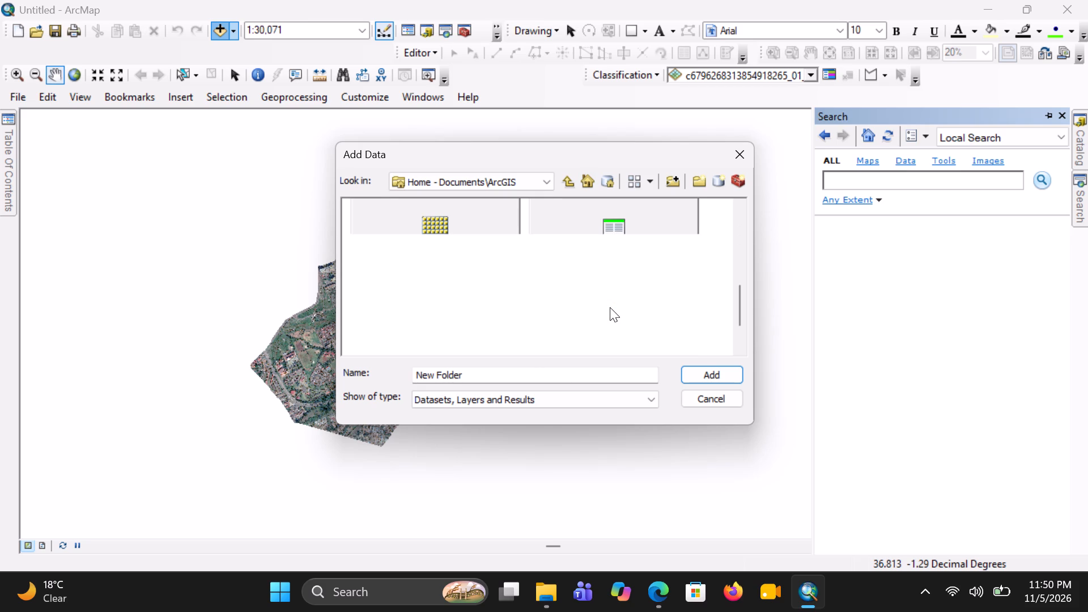
scroll(610, 307, down, 1)
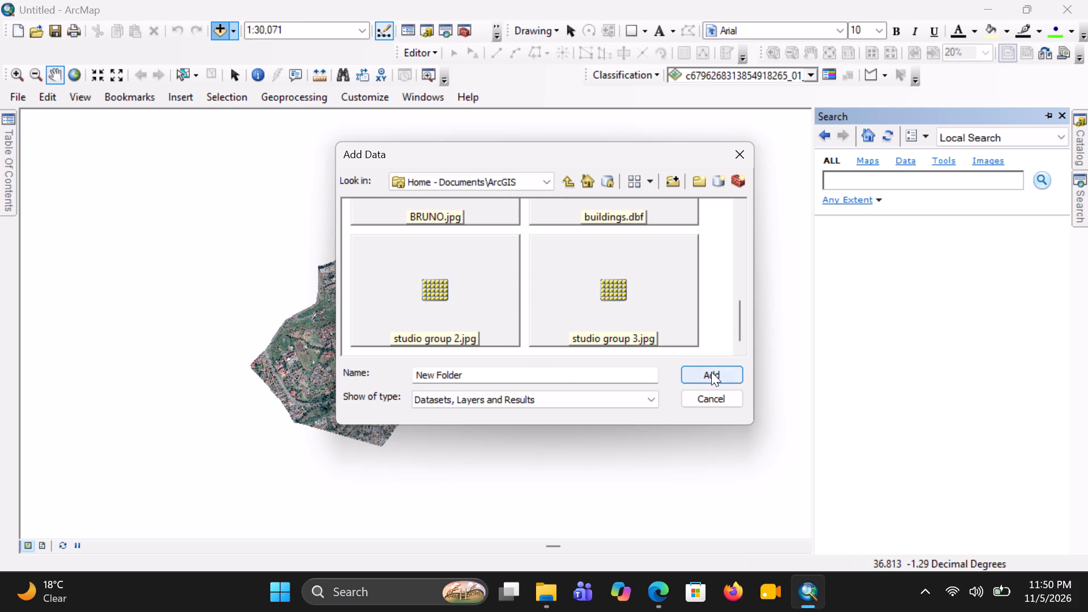
click(711, 372)
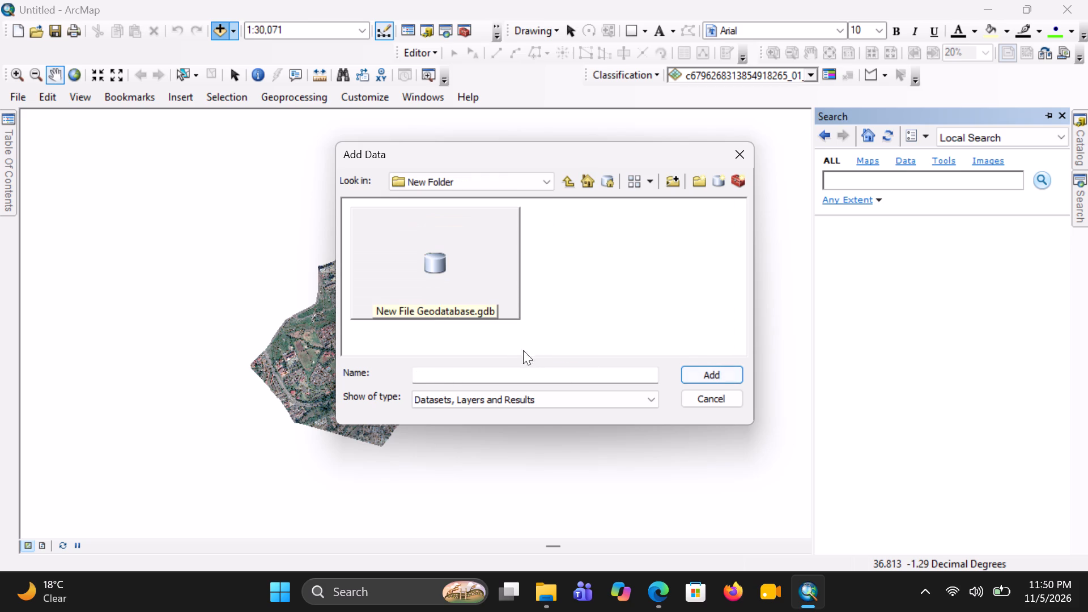
click(479, 290)
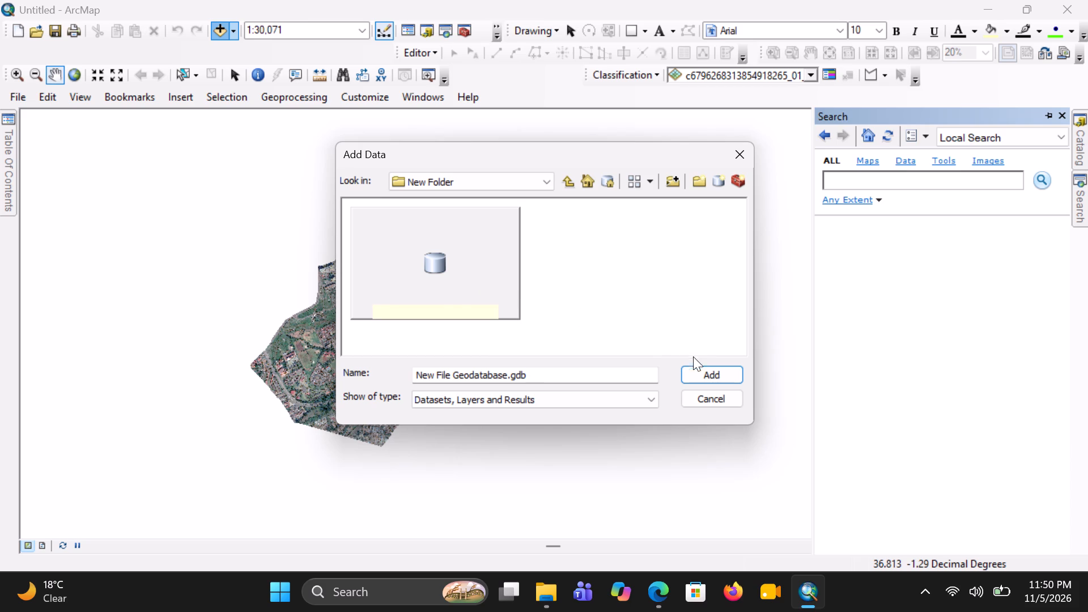
click(704, 371)
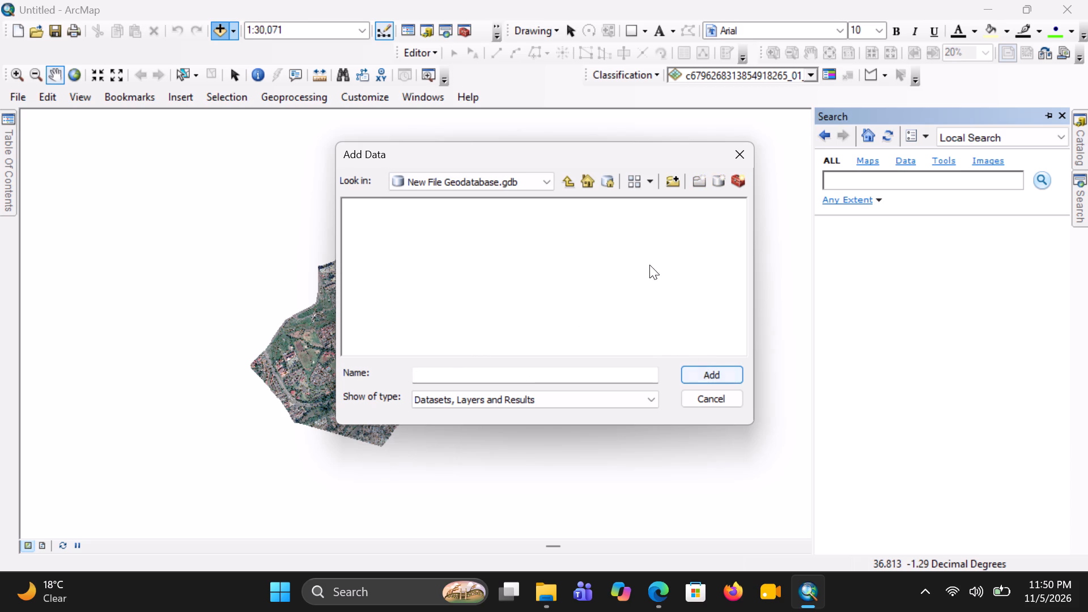
Create a new toolbox inside New File Geodatabase.gdb.
click(701, 178)
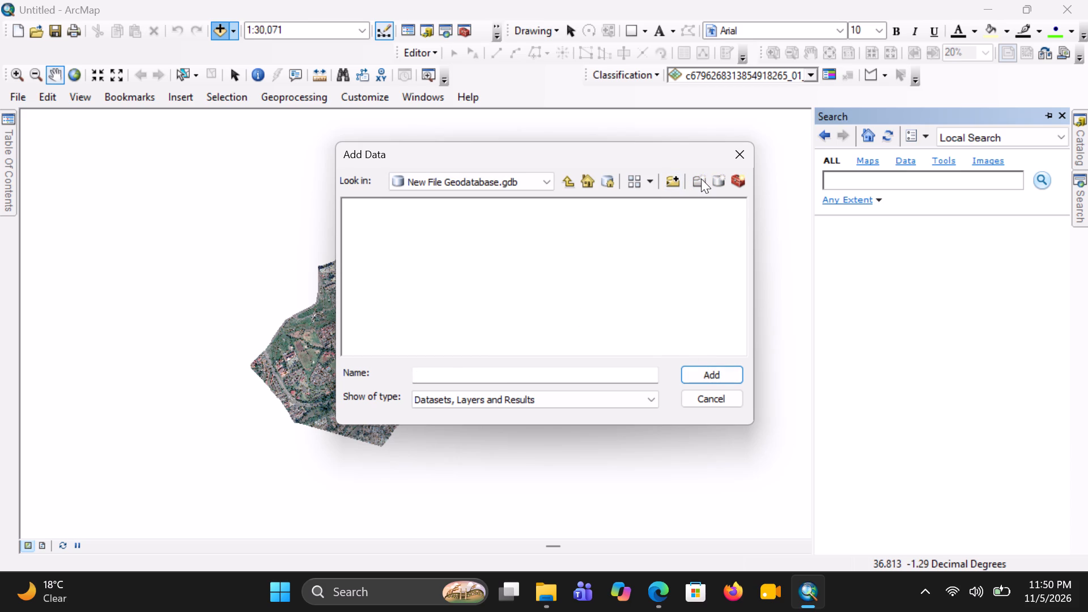
click(701, 178)
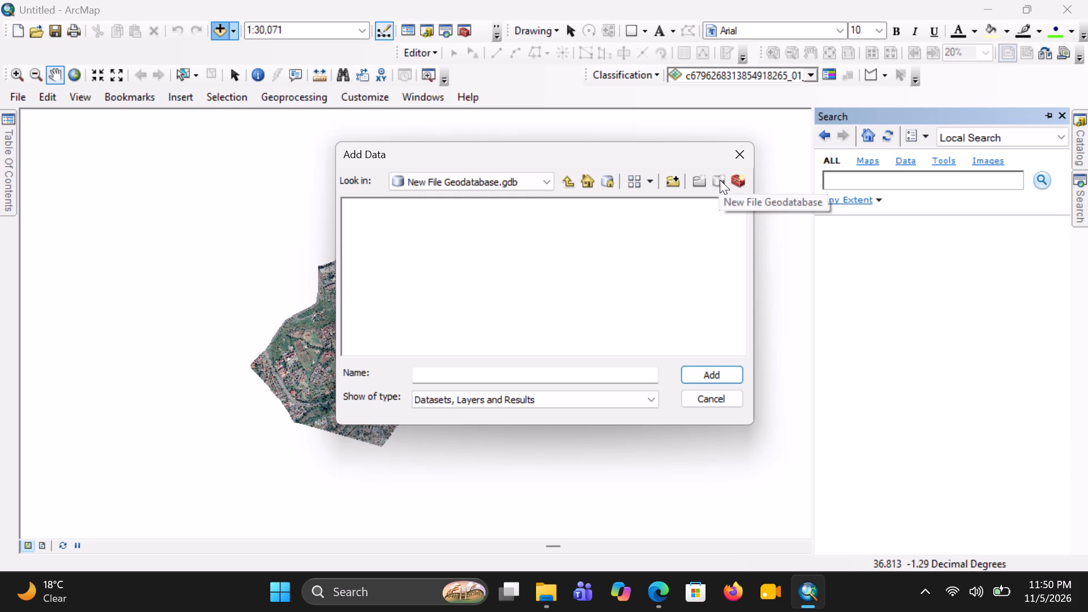
click(720, 180)
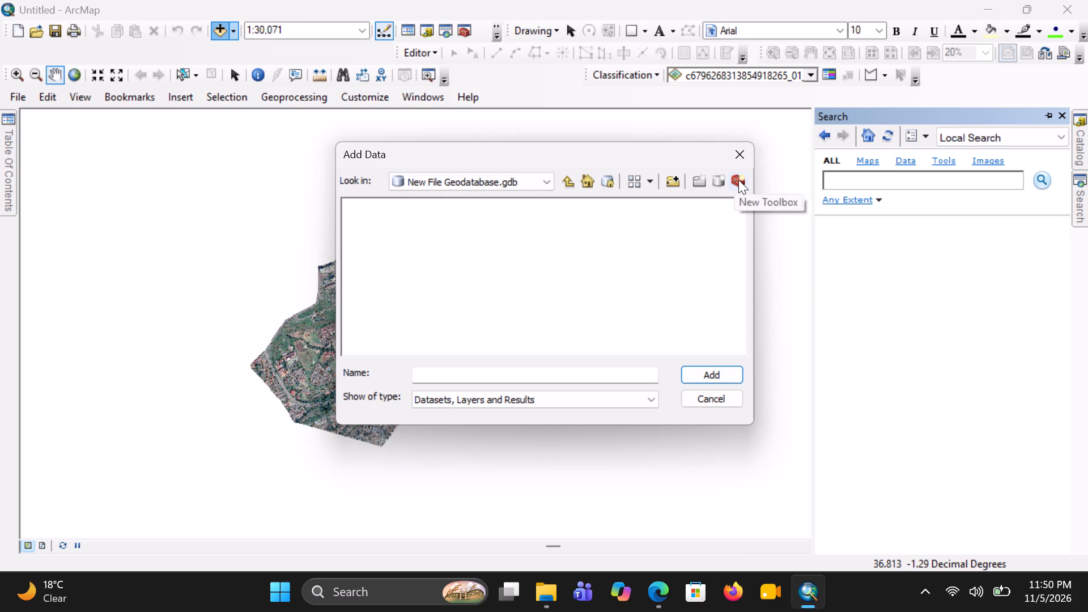
click(738, 180)
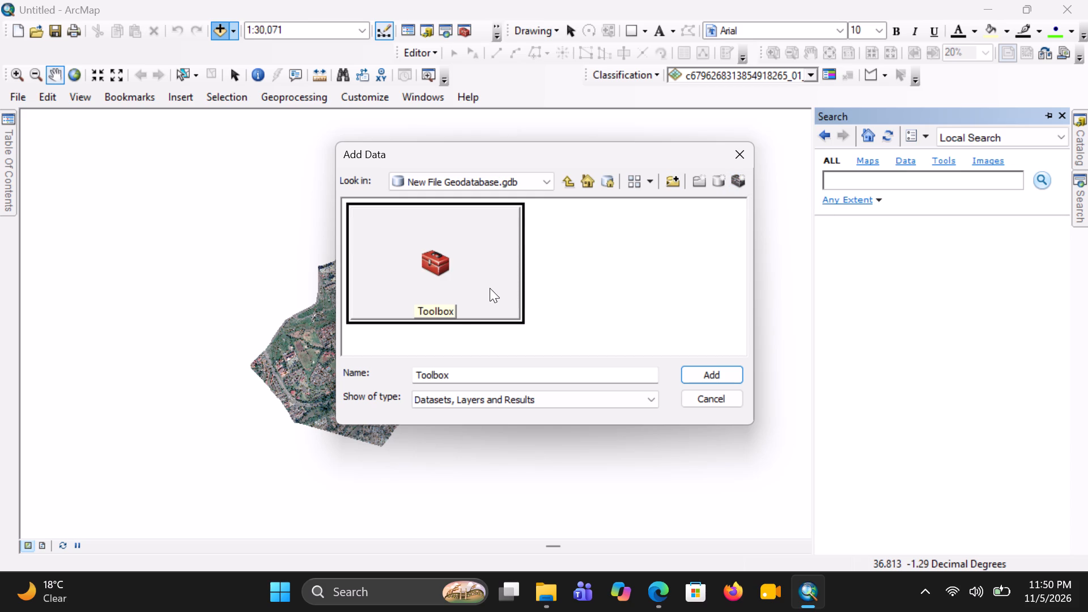
Connect again to the unzipped ken_admin_boundaries.shp folder in Downloads.
click(674, 181)
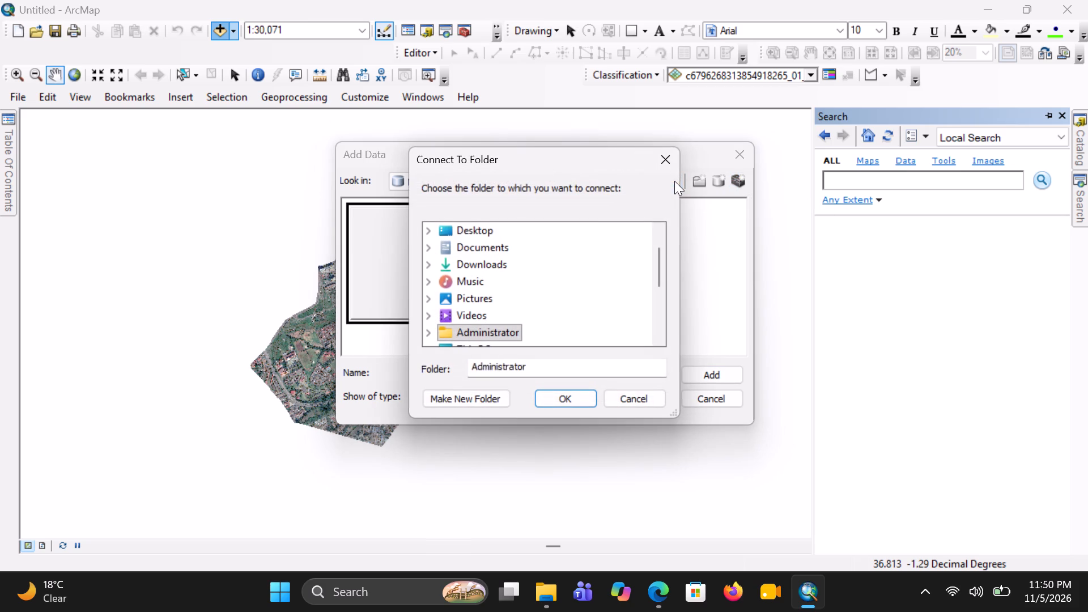
click(491, 264)
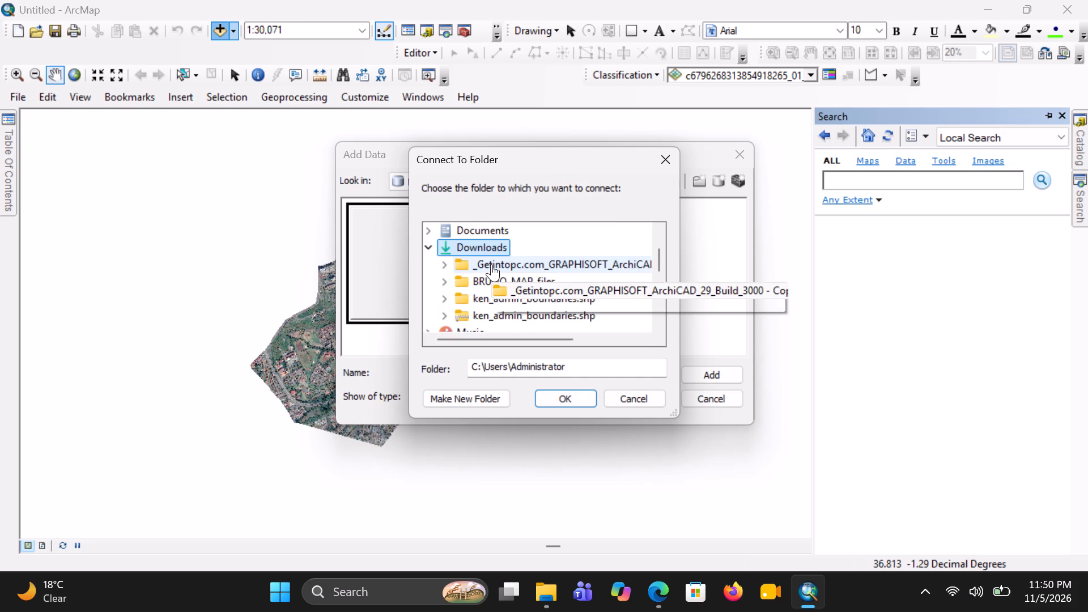
click(515, 295)
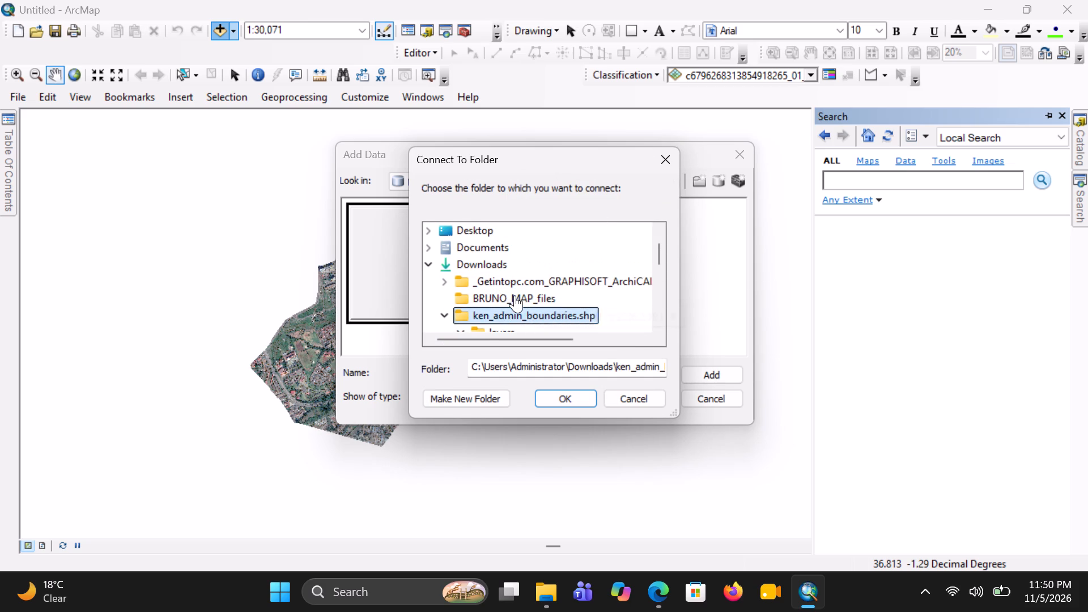
click(579, 399)
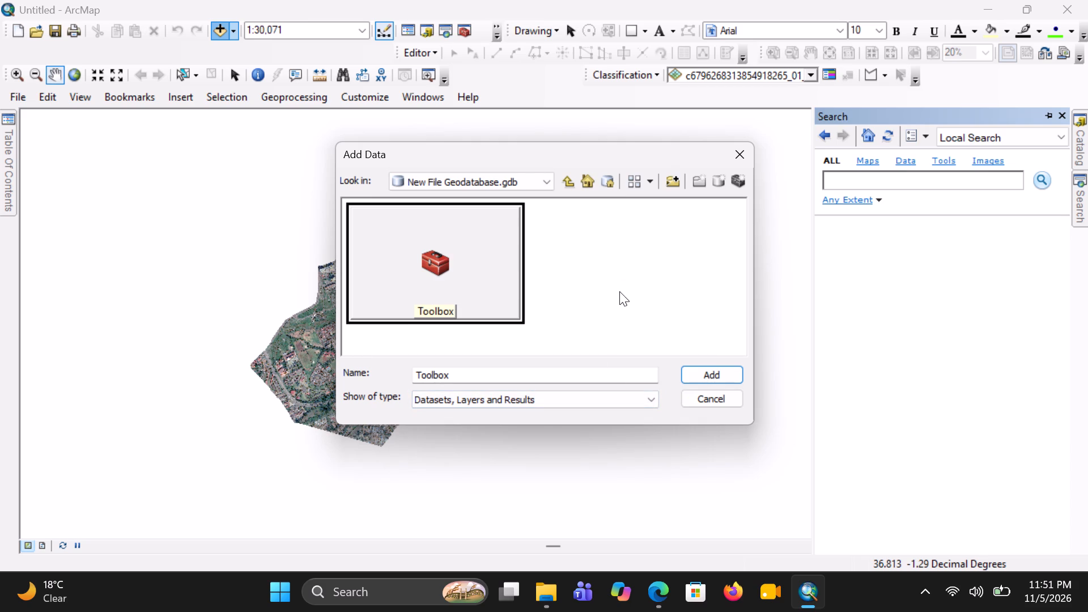
Examine the contents of Default.gdb and the ArcGIS home folder for the Kenya boundary layers.
click(609, 178)
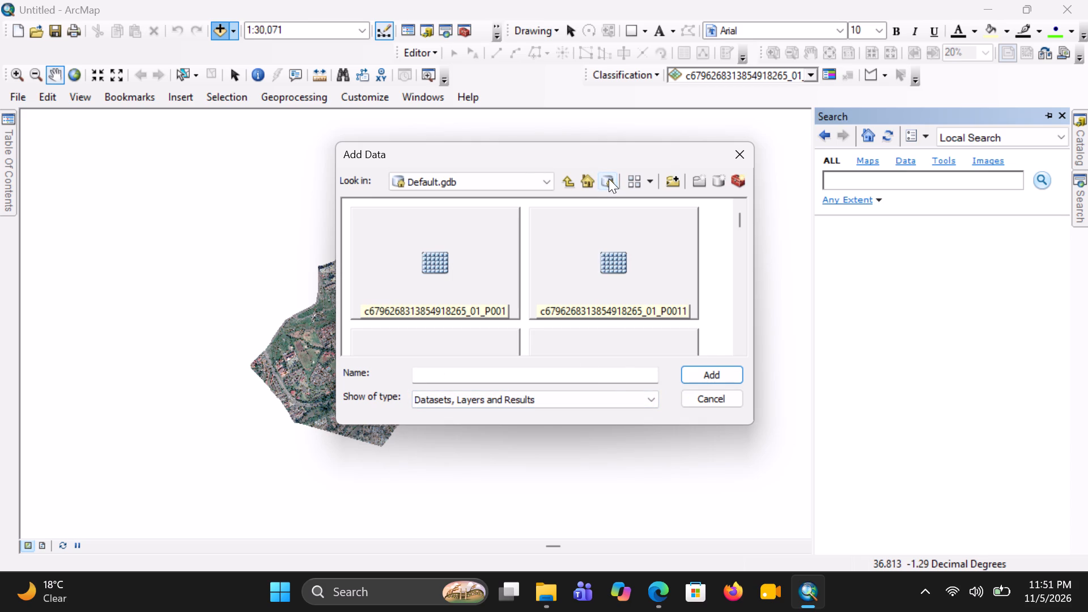
scroll(574, 266, up, 1)
scroll(574, 266, down, 2)
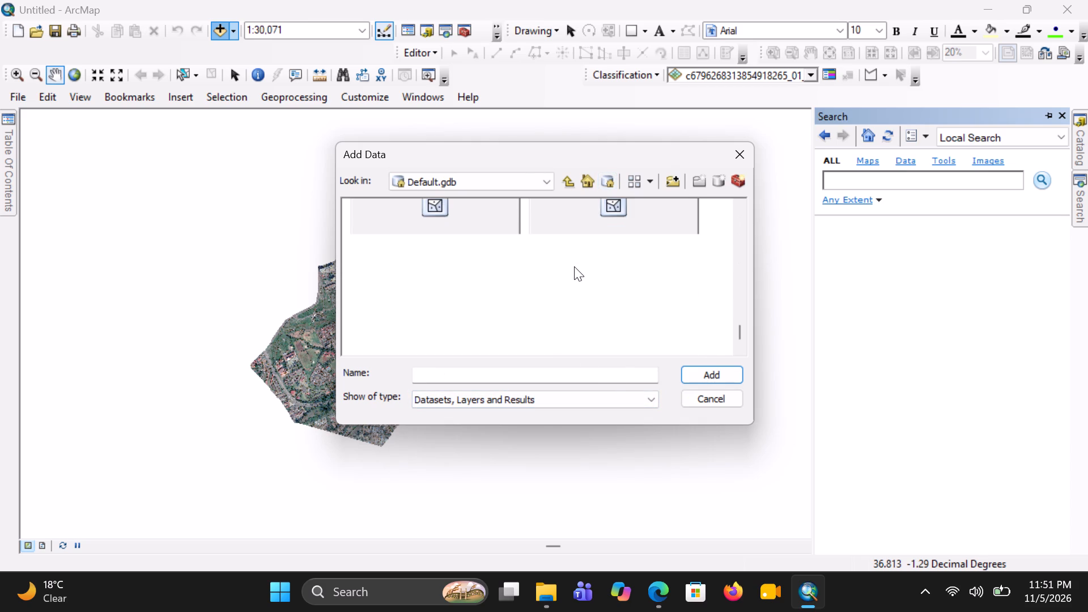
scroll(574, 266, up, 3)
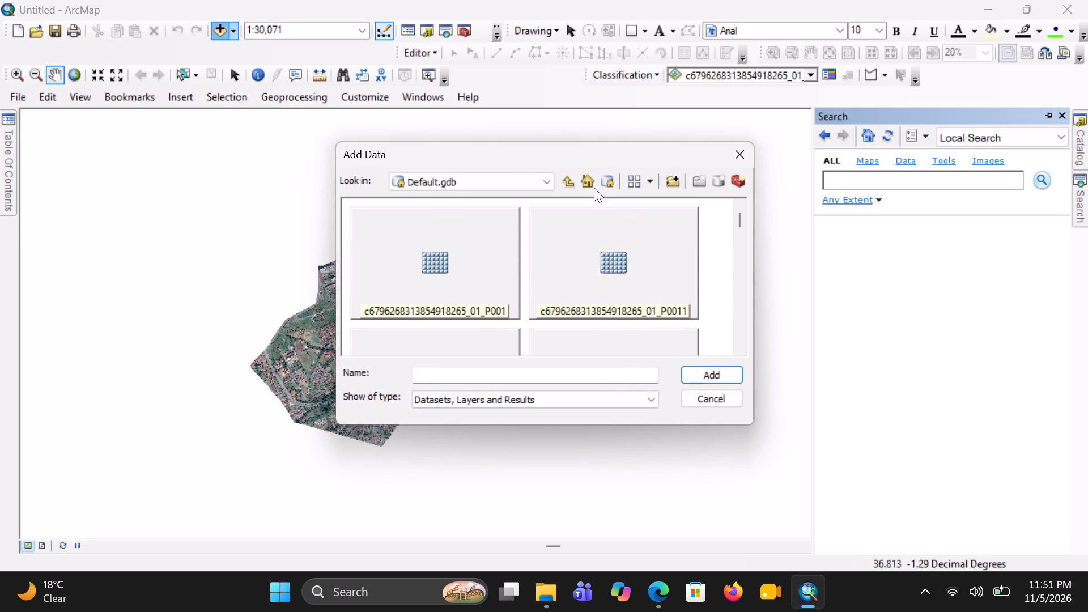
click(585, 185)
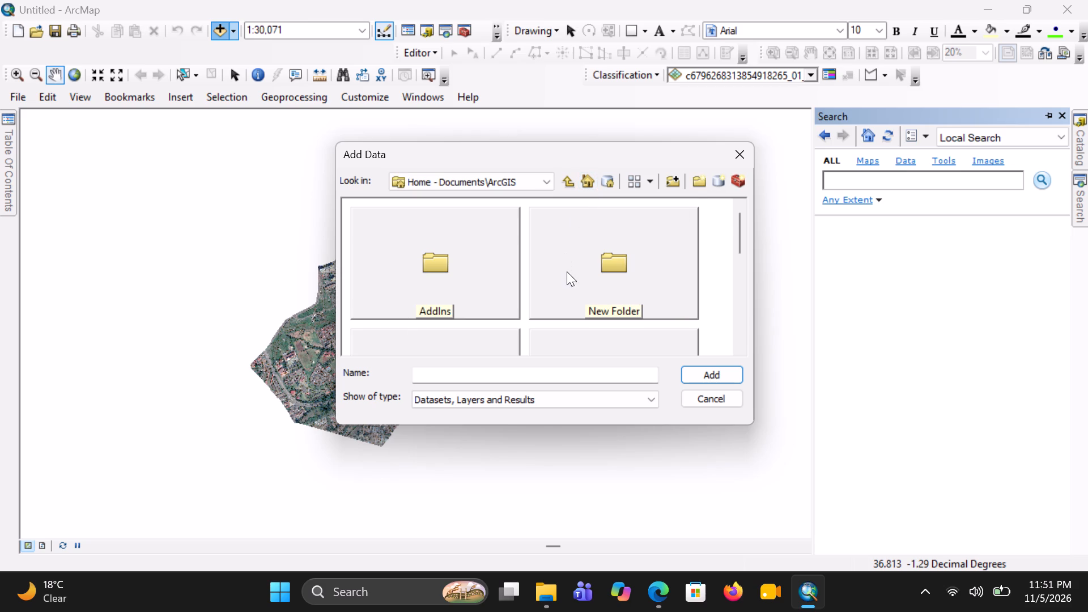
scroll(567, 271, down, 2)
scroll(567, 271, up, 2)
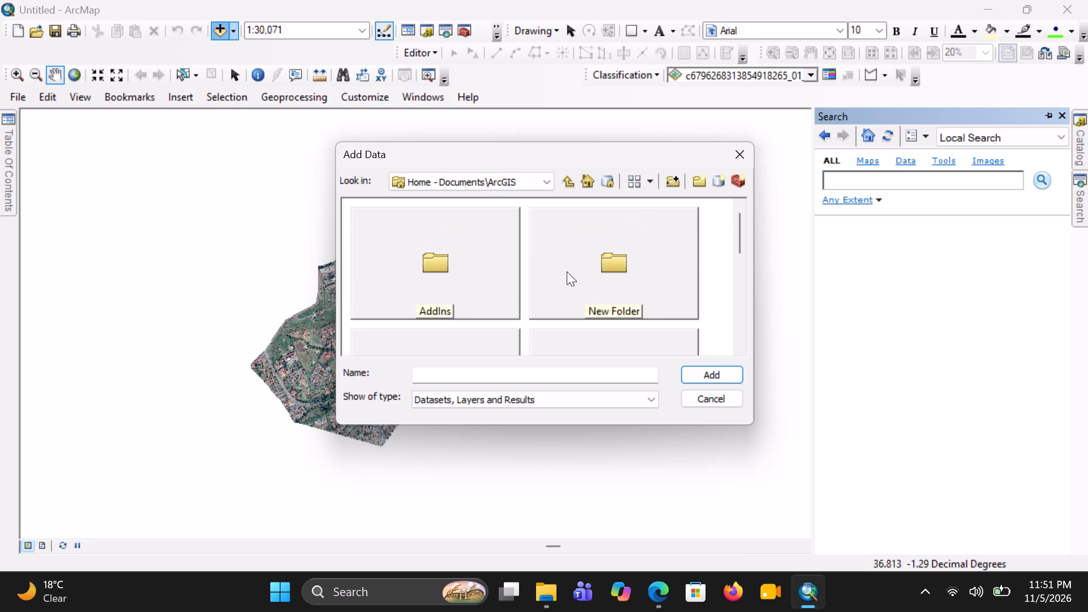
click(567, 271)
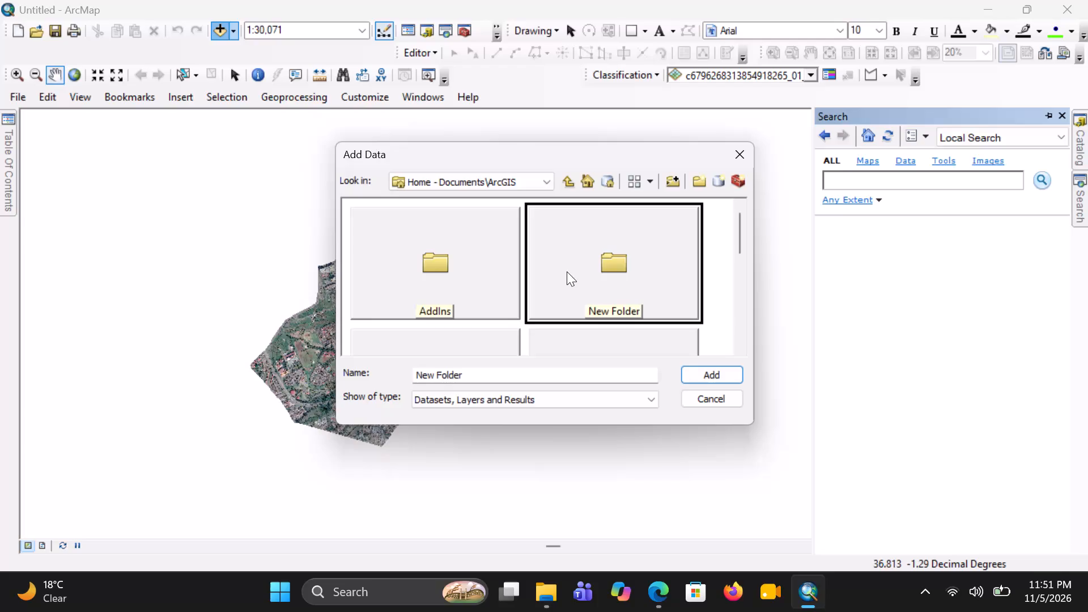
right_click(567, 271)
right_click(600, 287)
While choosing a folder to connect, delete New Folder from the layers subfolder of the unzipped ken_admin_boundaries.shp folder in Downloads.
click(666, 180)
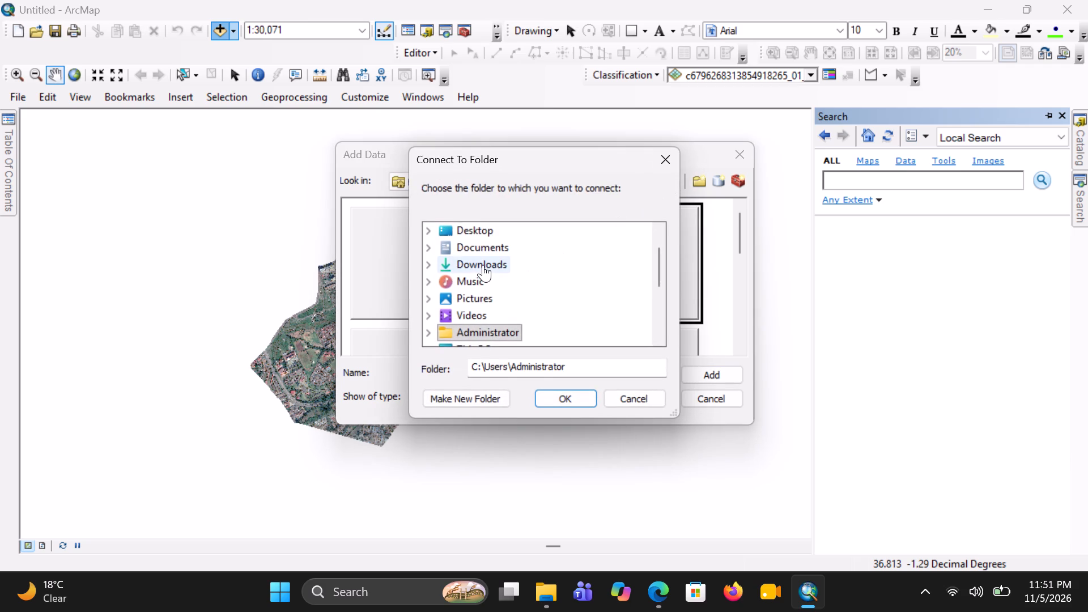
click(483, 265)
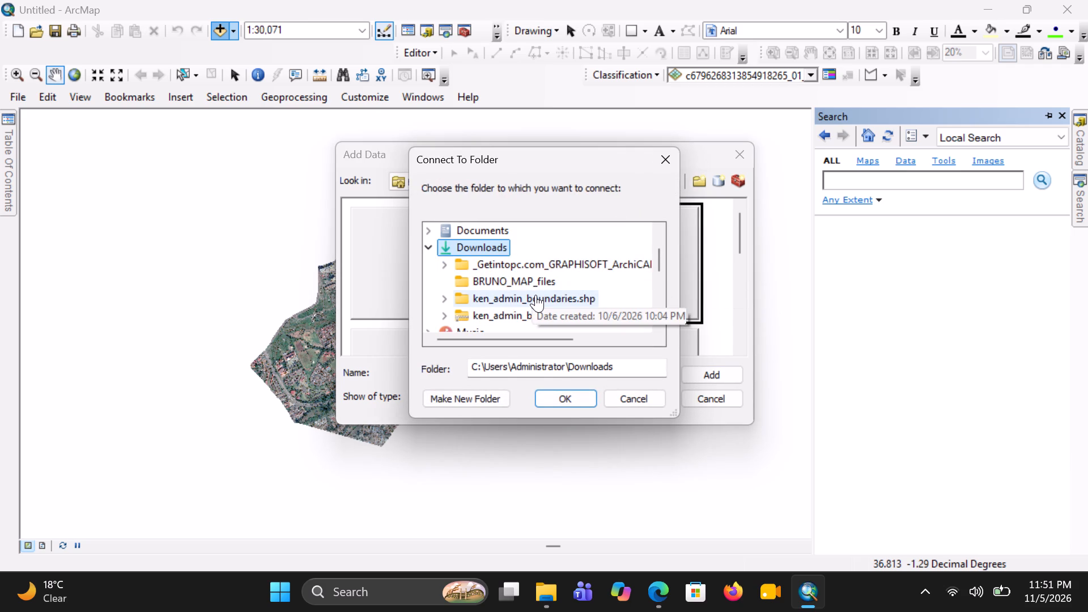
click(530, 278)
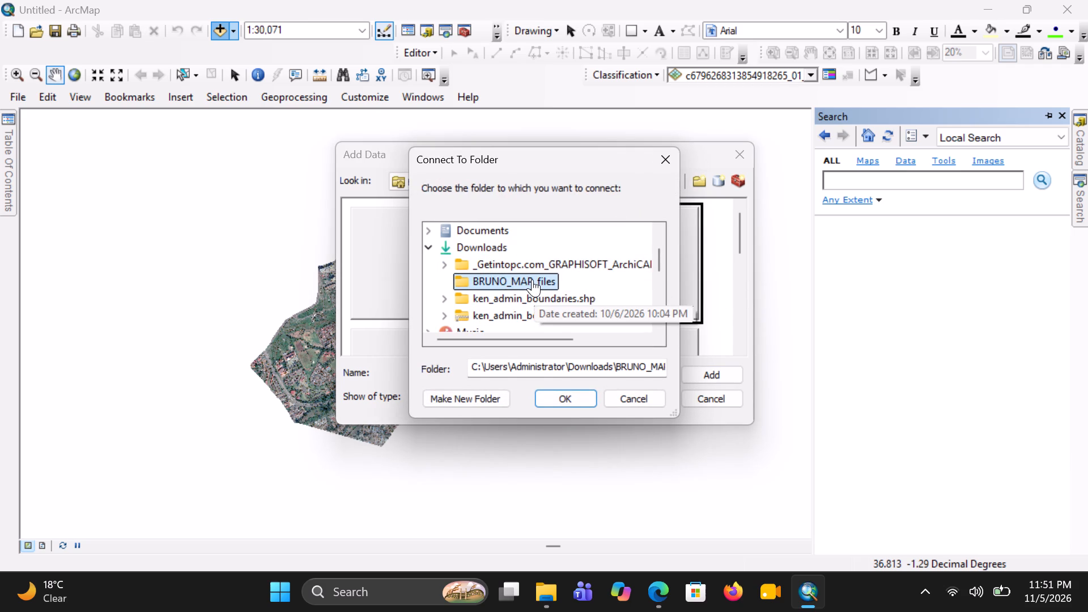
click(543, 304)
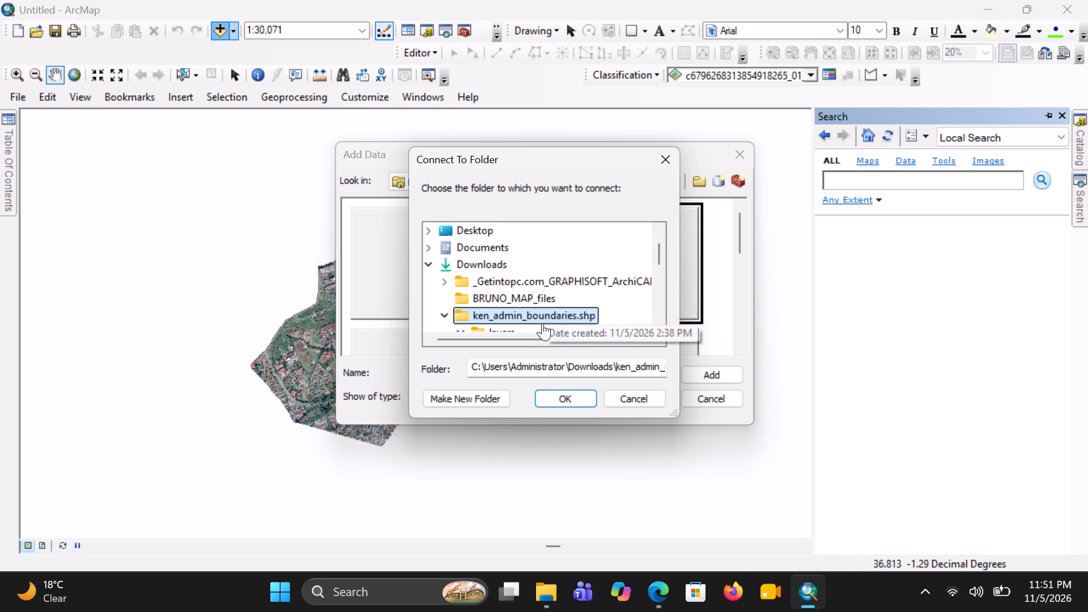
scroll(542, 323, down, 2)
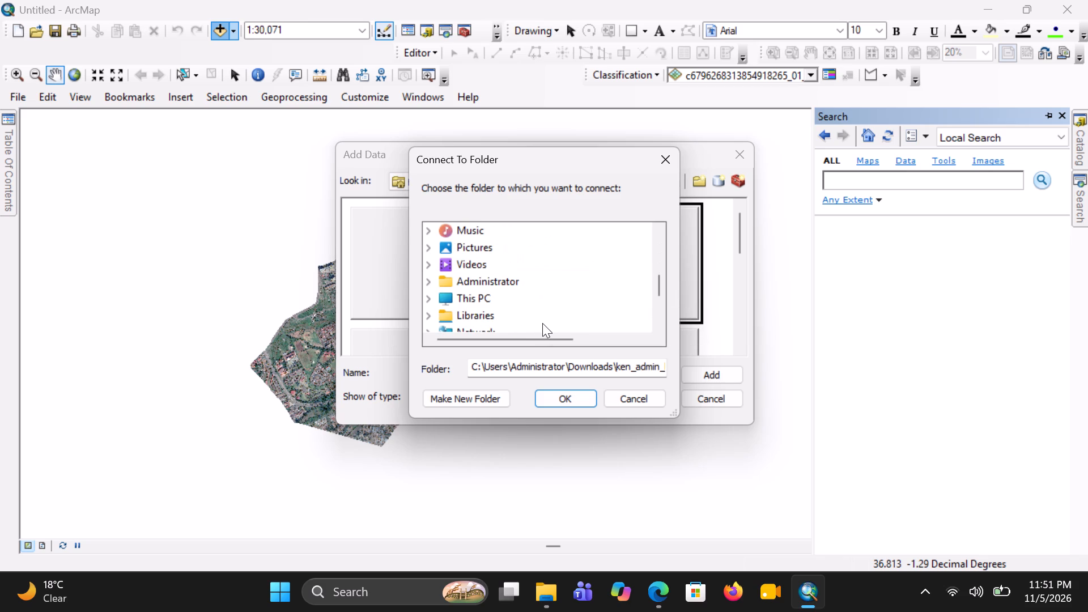
scroll(542, 323, up, 1)
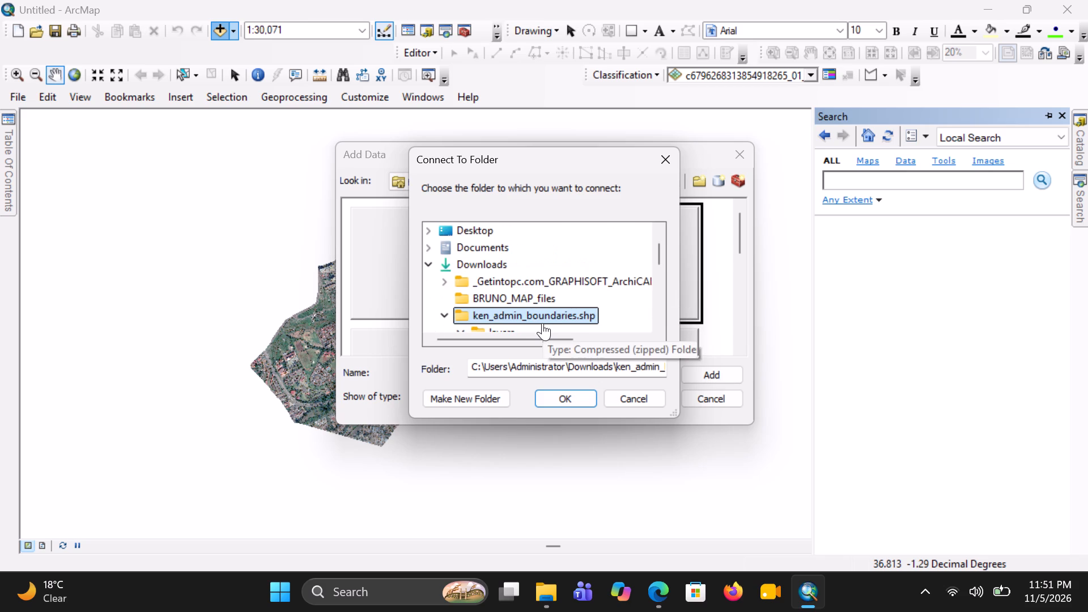
click(538, 298)
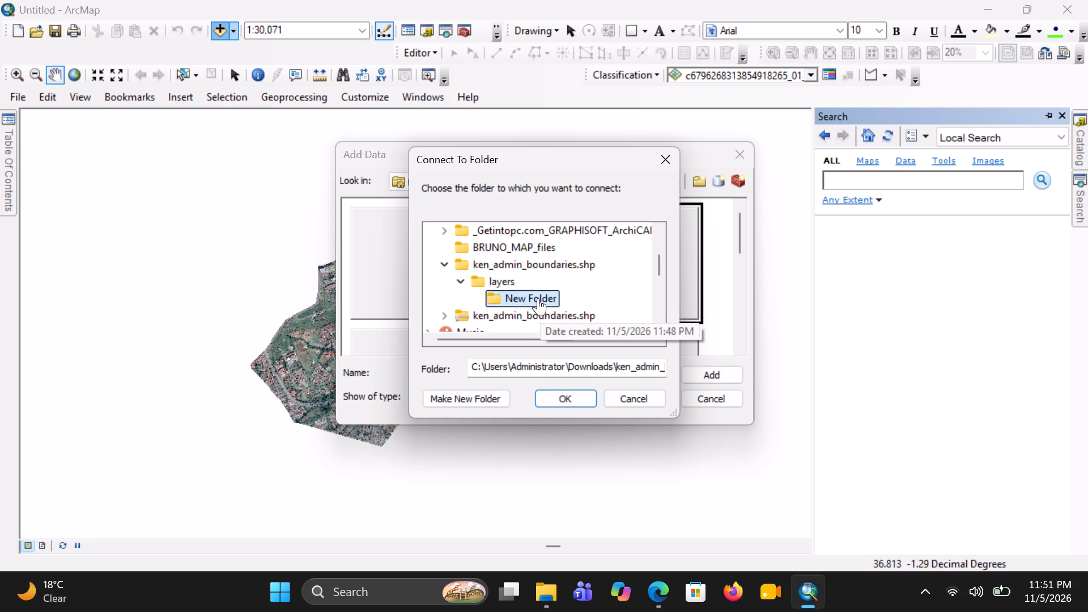
right_click(538, 298)
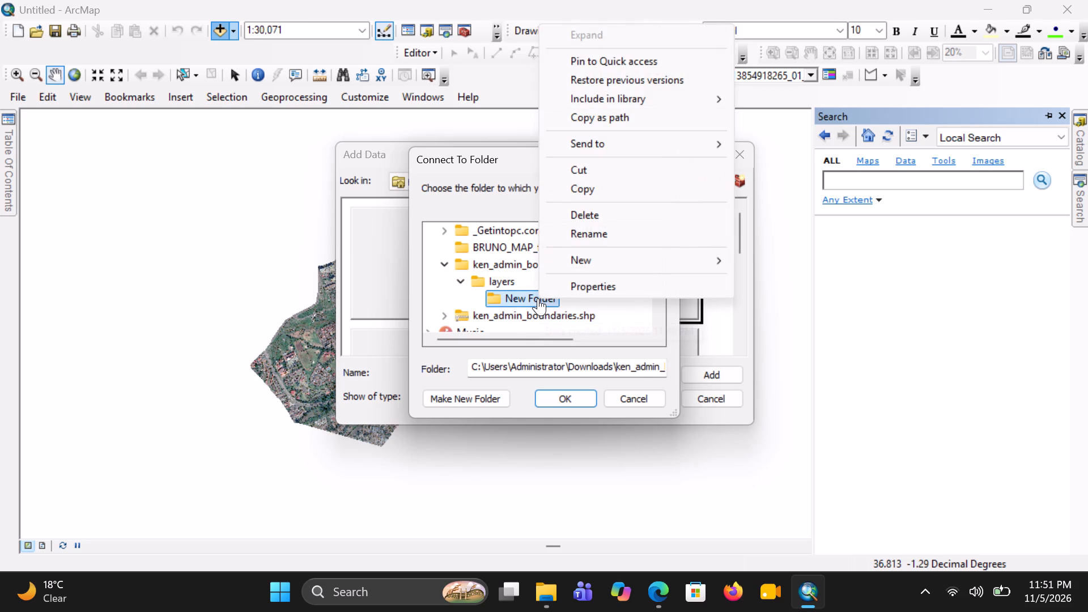
click(596, 219)
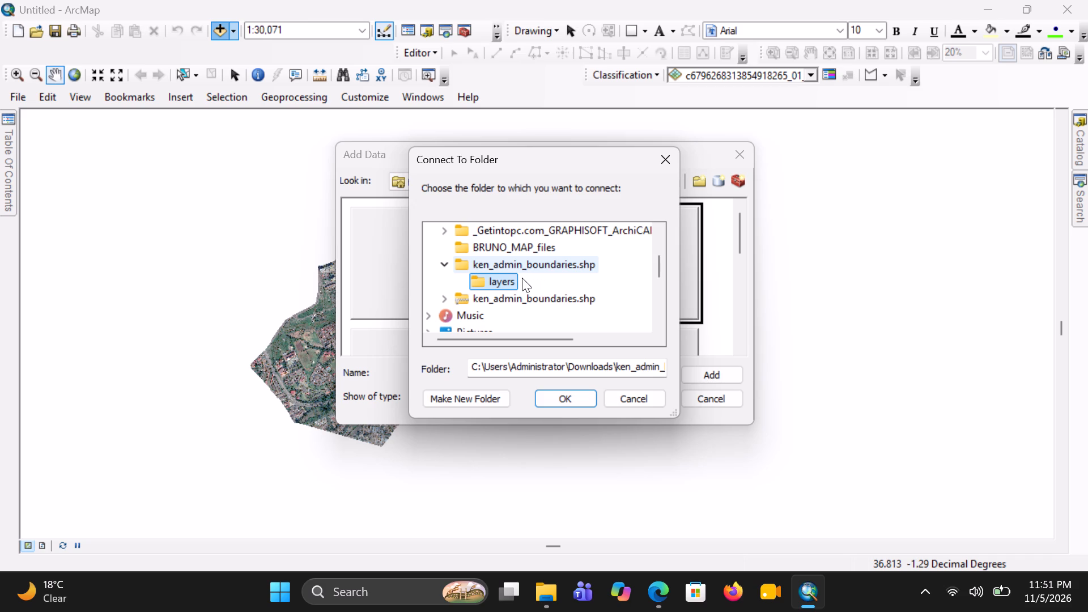
Delete the layers folder inside the ken_admin_boundaries.shp folder in Downloads.
right_click(503, 283)
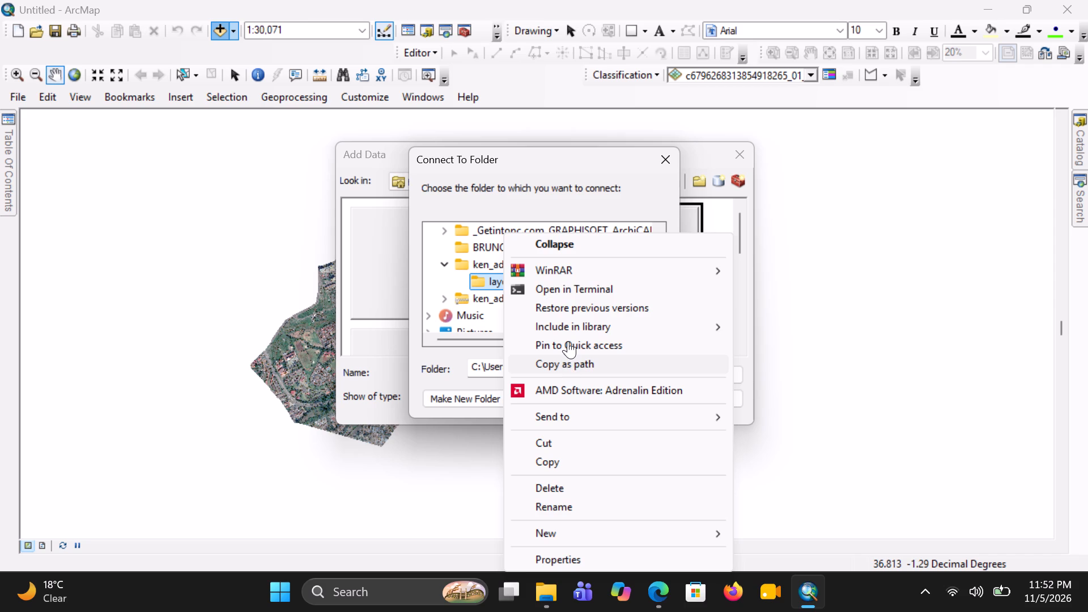
scroll(568, 341, down, 1)
click(554, 486)
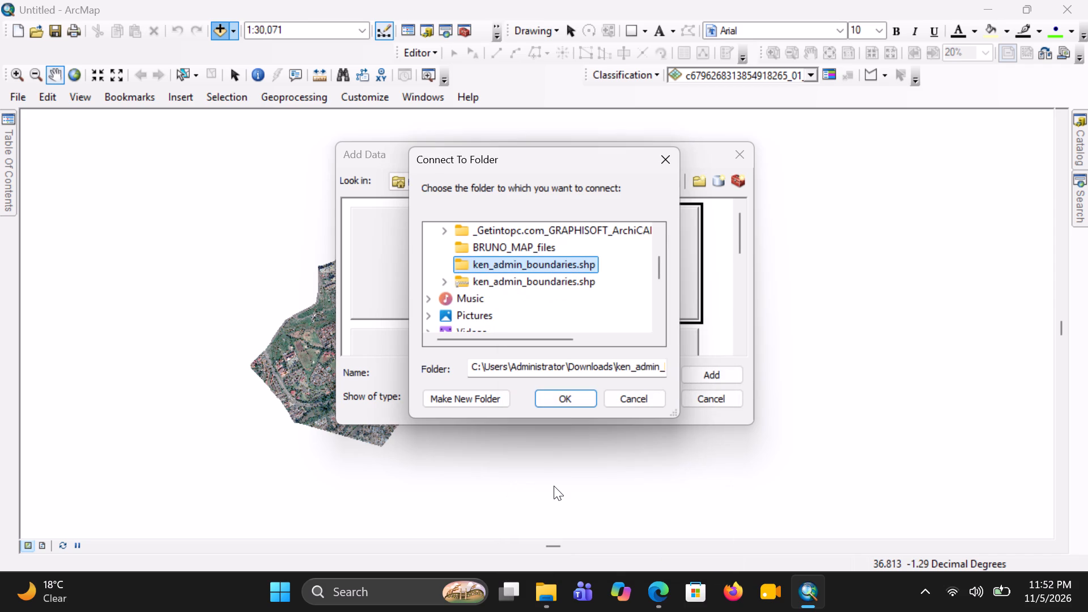
Connect to the unzipped ken_admin_boundaries.shp folder in Downloads.
click(567, 396)
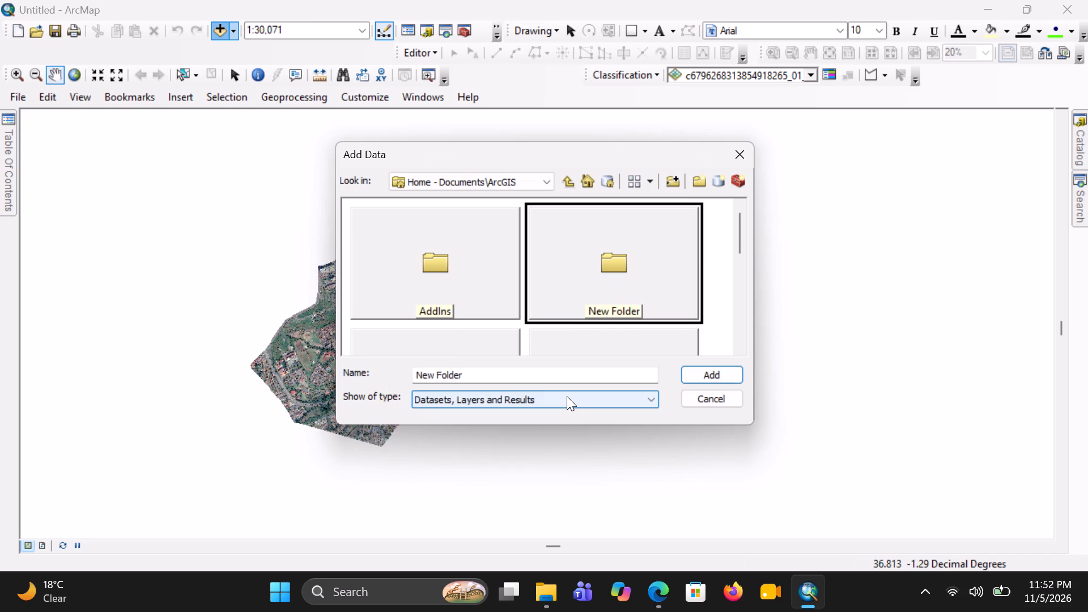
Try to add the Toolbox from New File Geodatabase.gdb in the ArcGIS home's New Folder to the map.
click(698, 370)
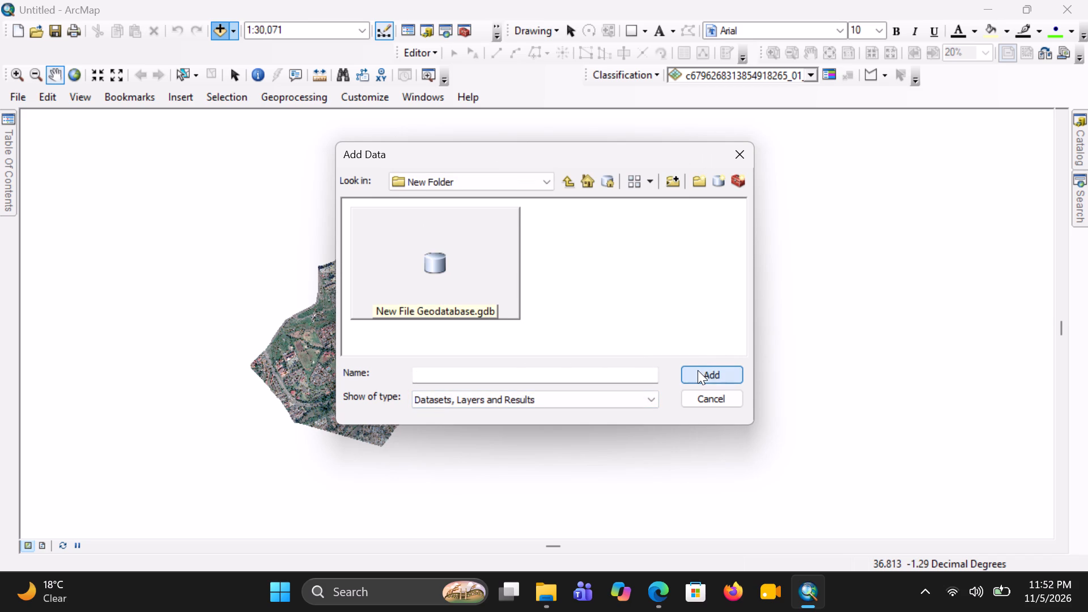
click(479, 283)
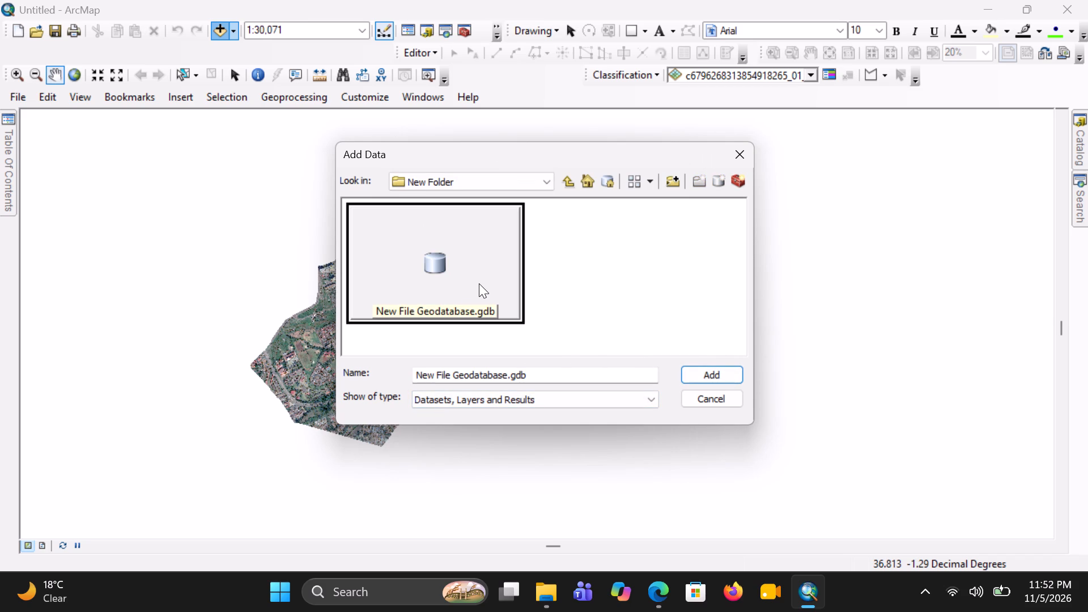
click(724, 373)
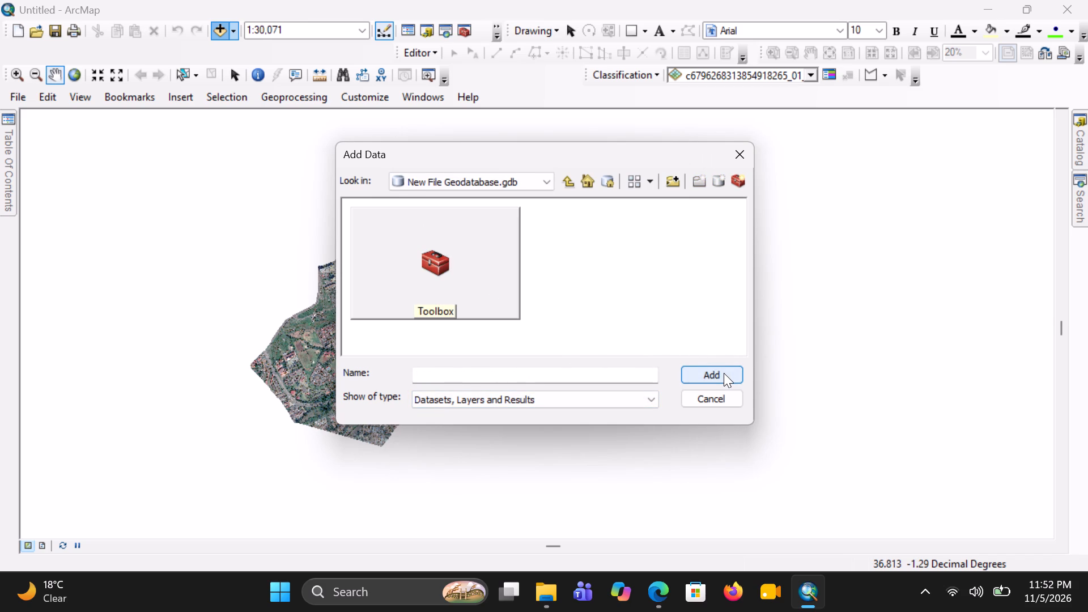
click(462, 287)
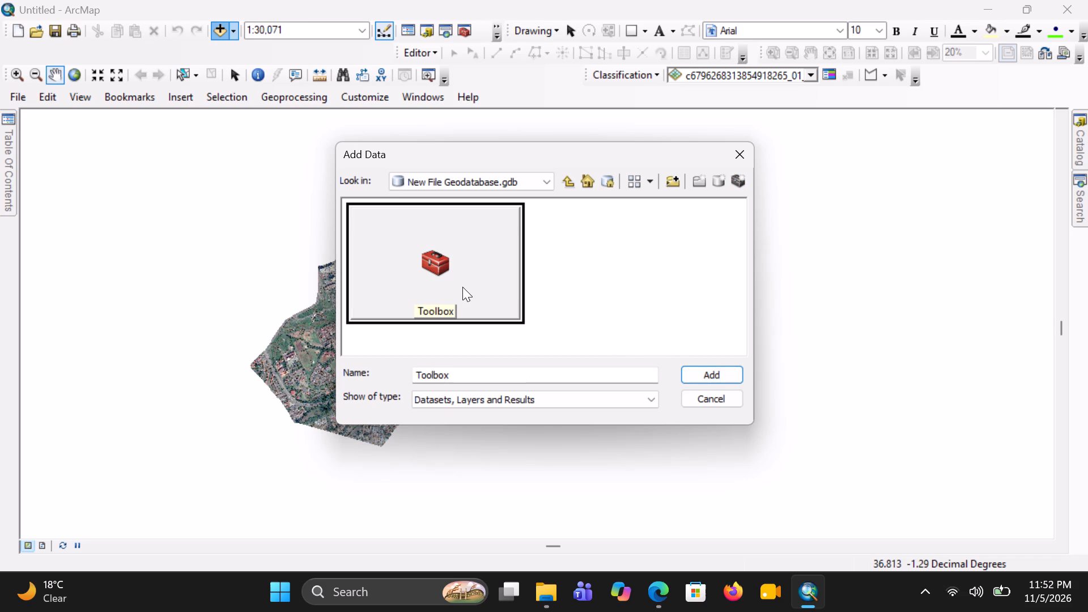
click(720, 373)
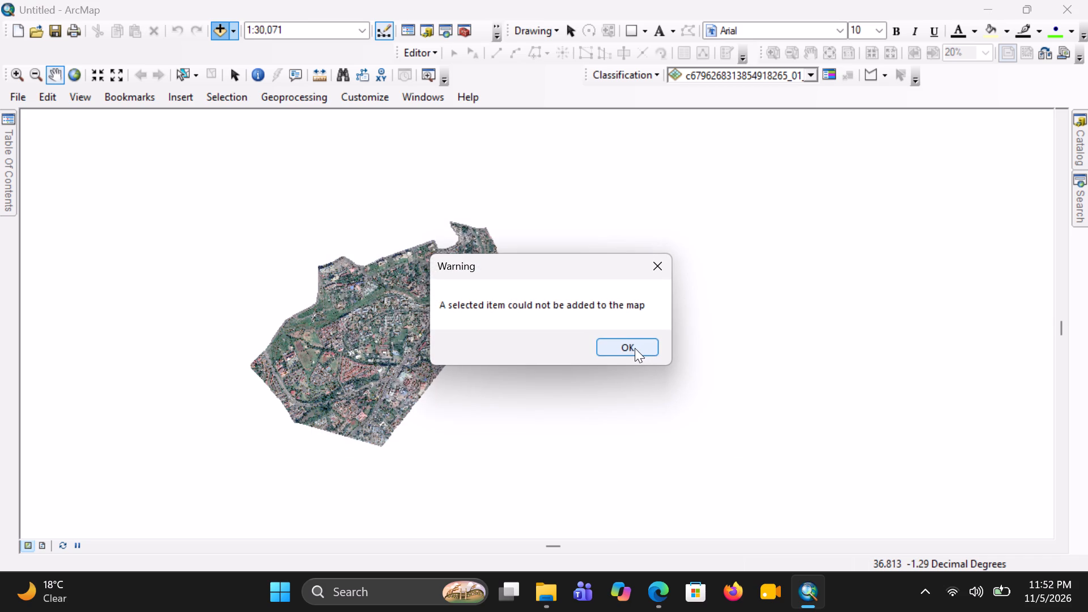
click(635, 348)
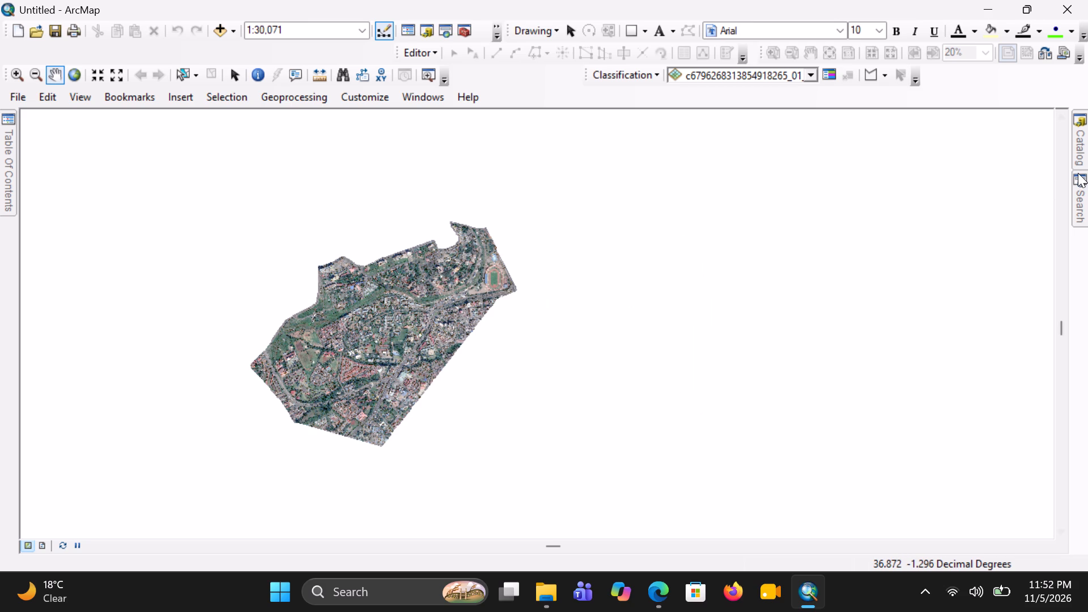
Create a new file geodatabase in the C:\Studio2026 folder connection.
click(1083, 155)
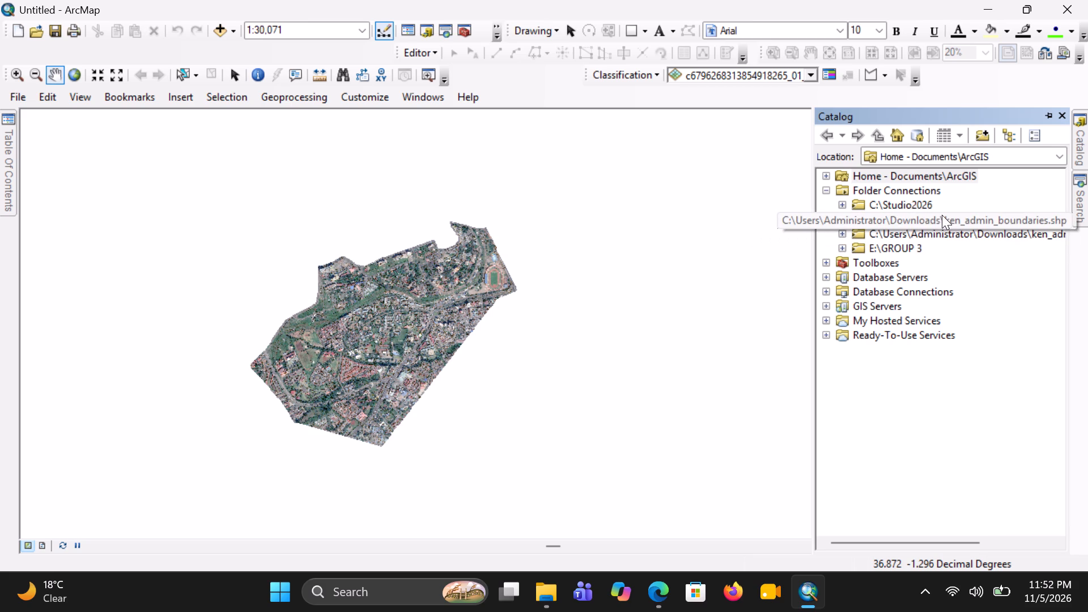
right_click(915, 203)
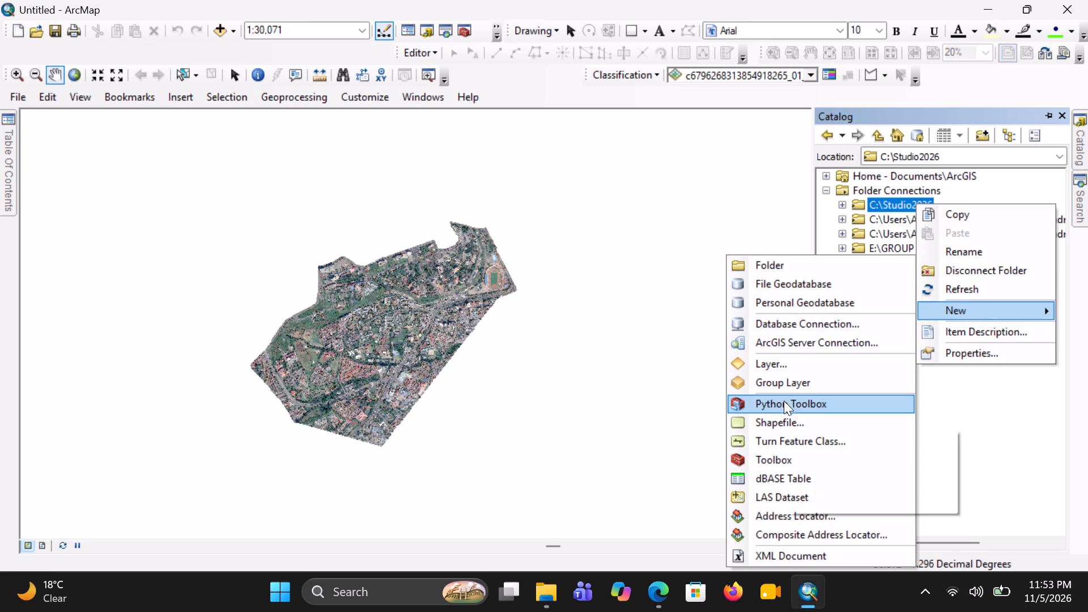
click(794, 278)
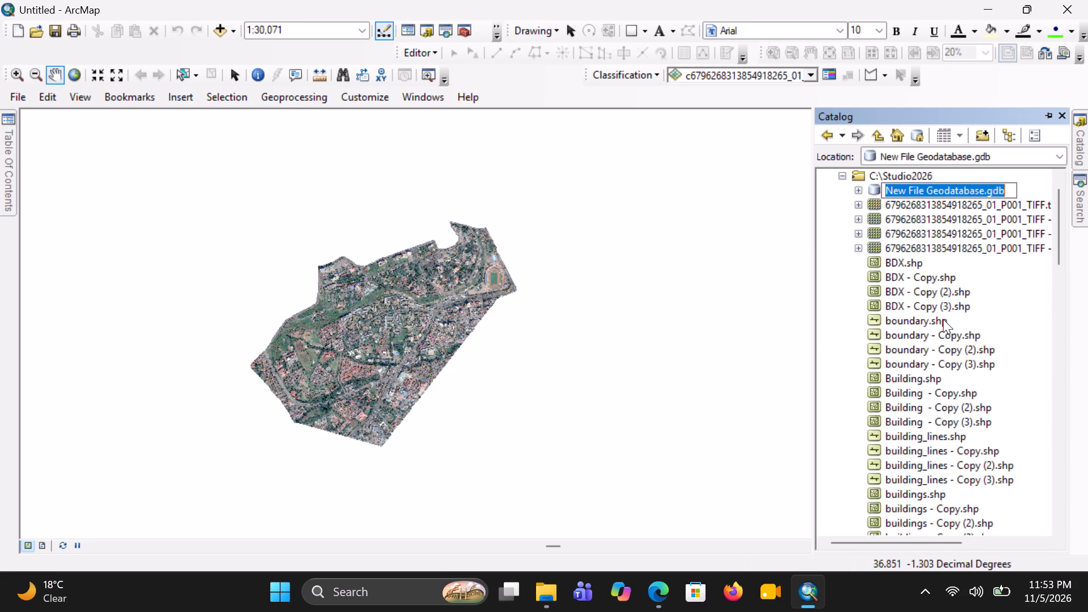
Look through the files in C:\Studio2026 for the Kenya boundary layers, and collapse the folder.
scroll(943, 323, down, 3)
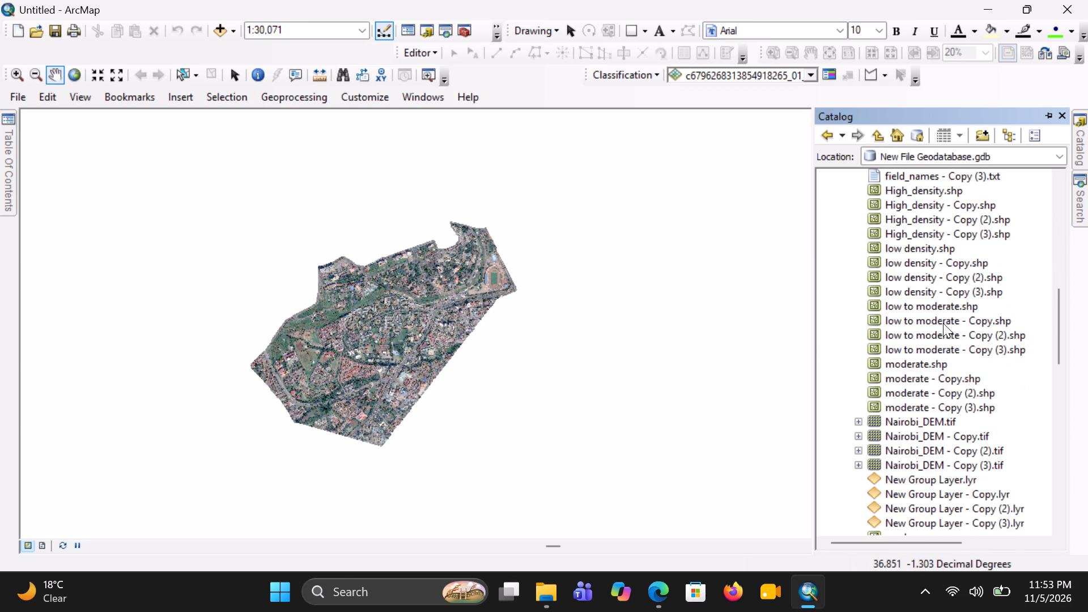
scroll(943, 323, down, 4)
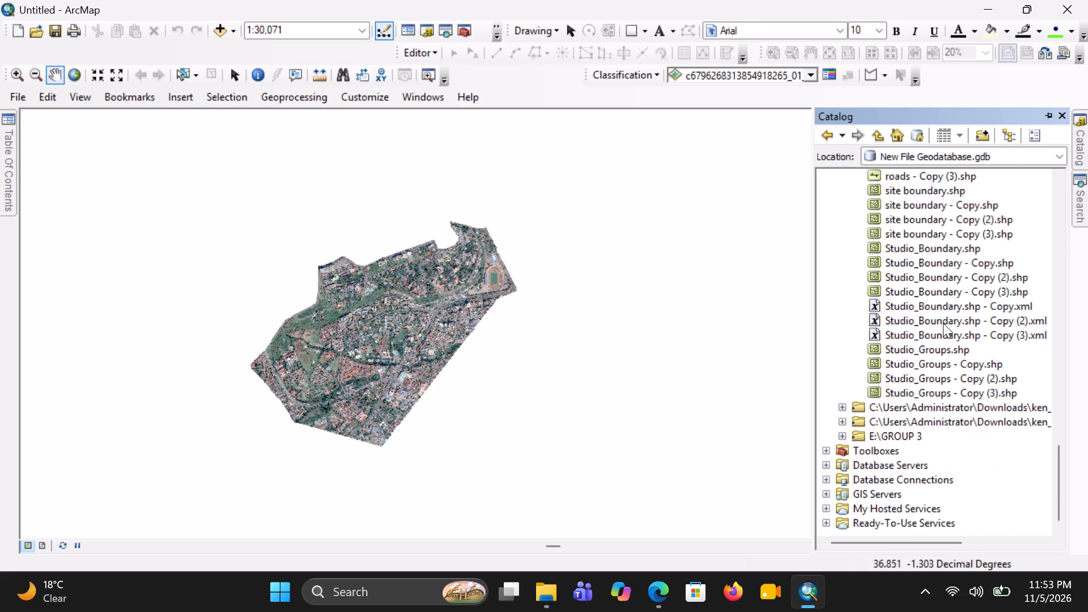
scroll(943, 323, down, 1)
scroll(943, 323, up, 5)
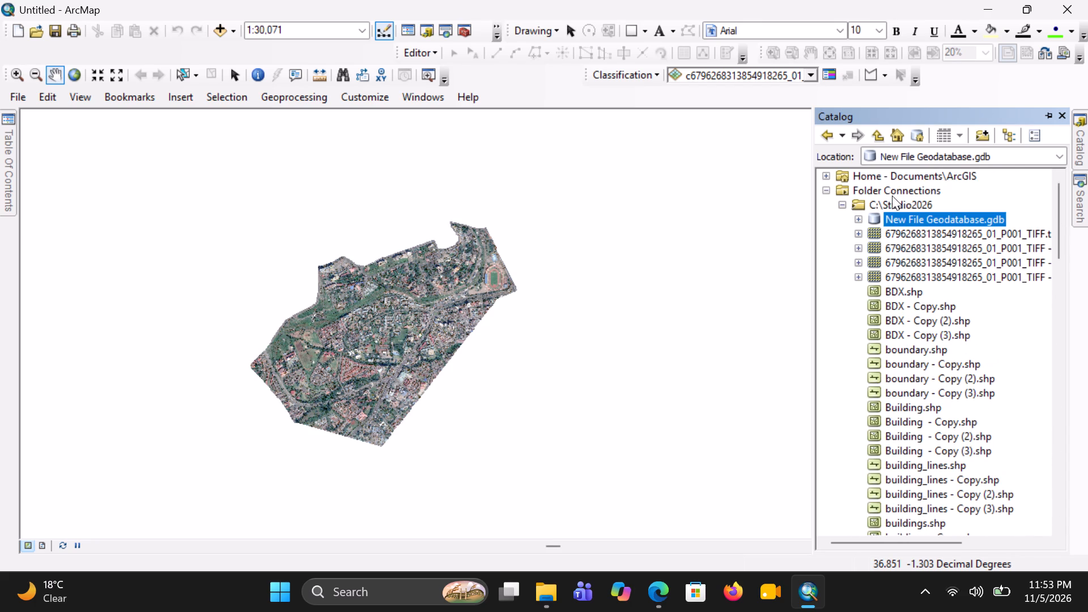
click(846, 205)
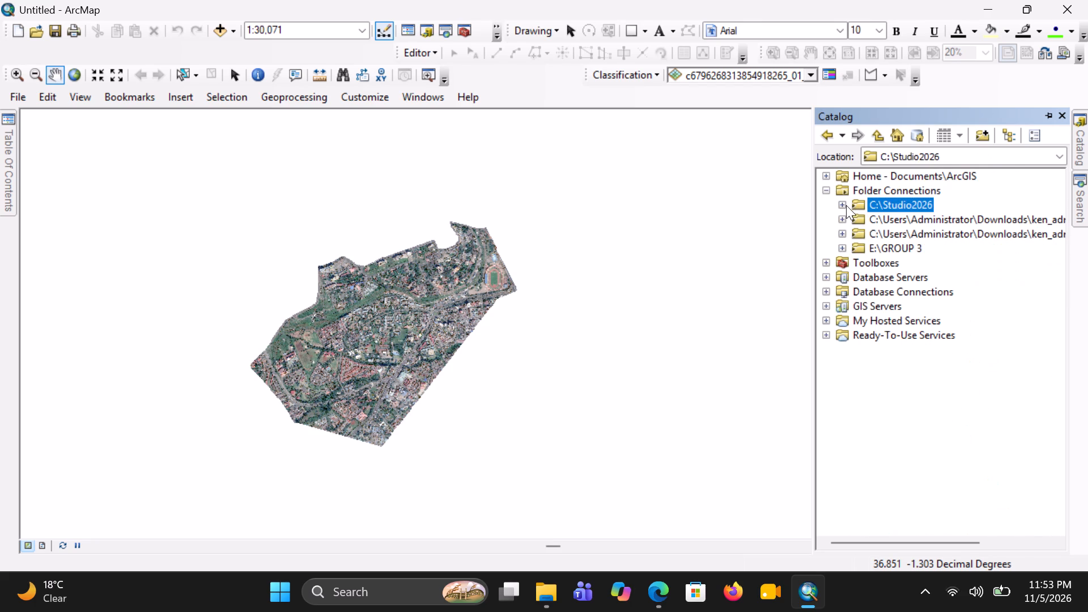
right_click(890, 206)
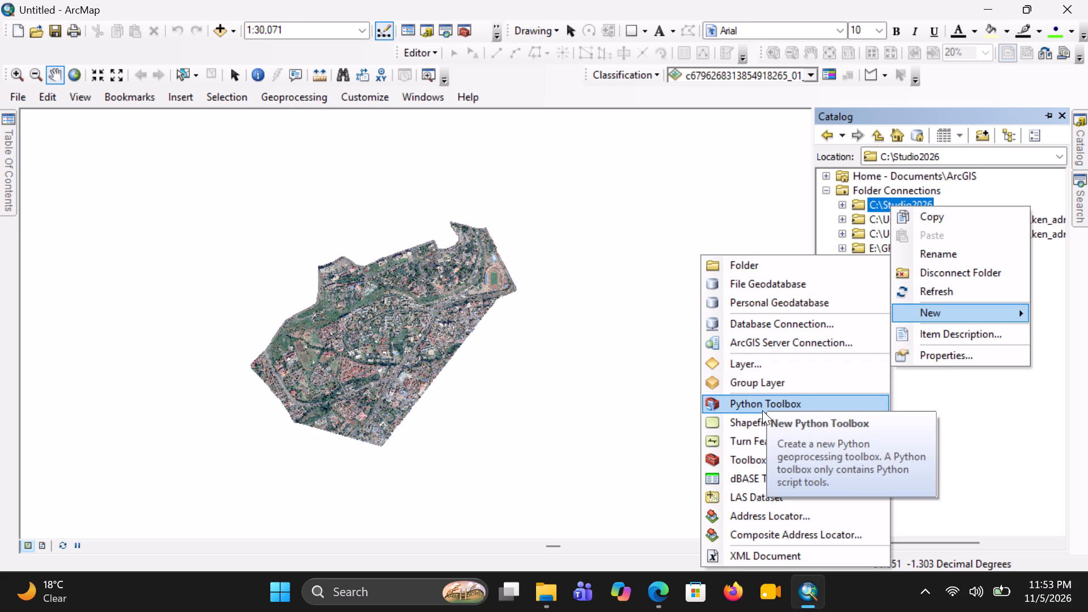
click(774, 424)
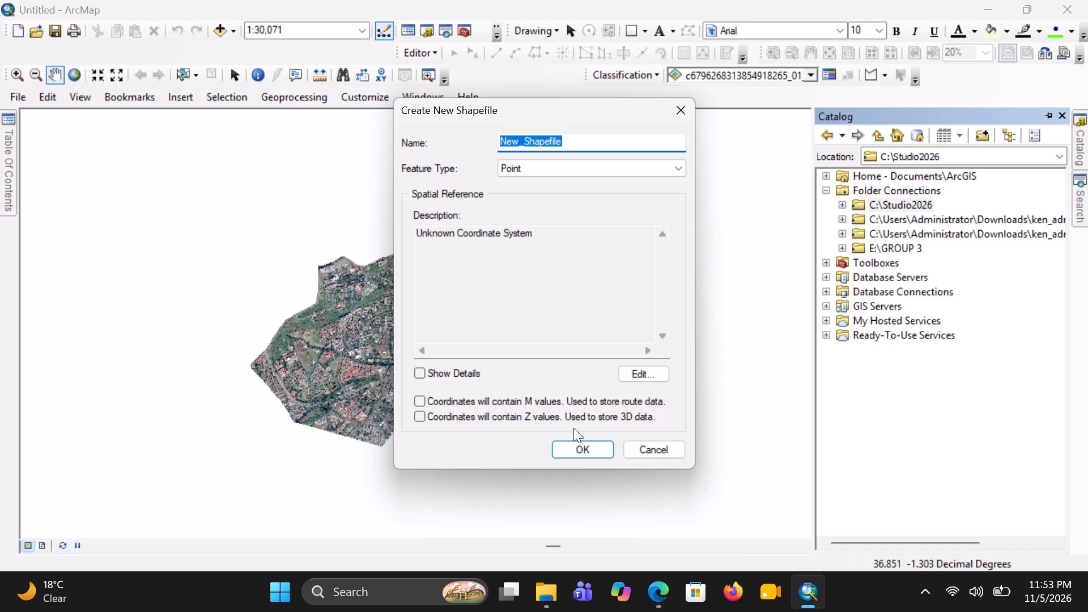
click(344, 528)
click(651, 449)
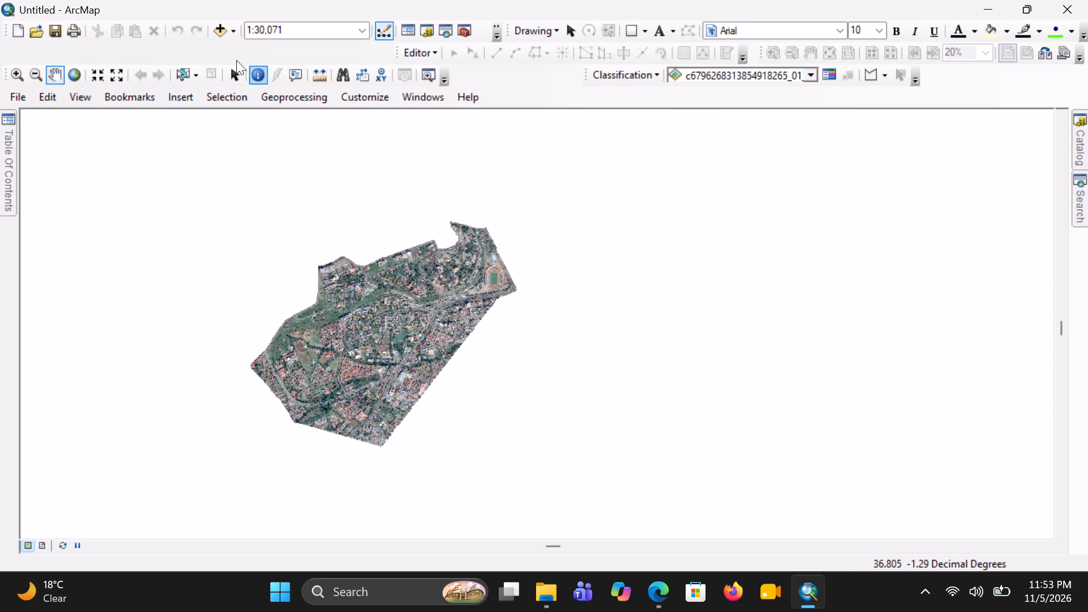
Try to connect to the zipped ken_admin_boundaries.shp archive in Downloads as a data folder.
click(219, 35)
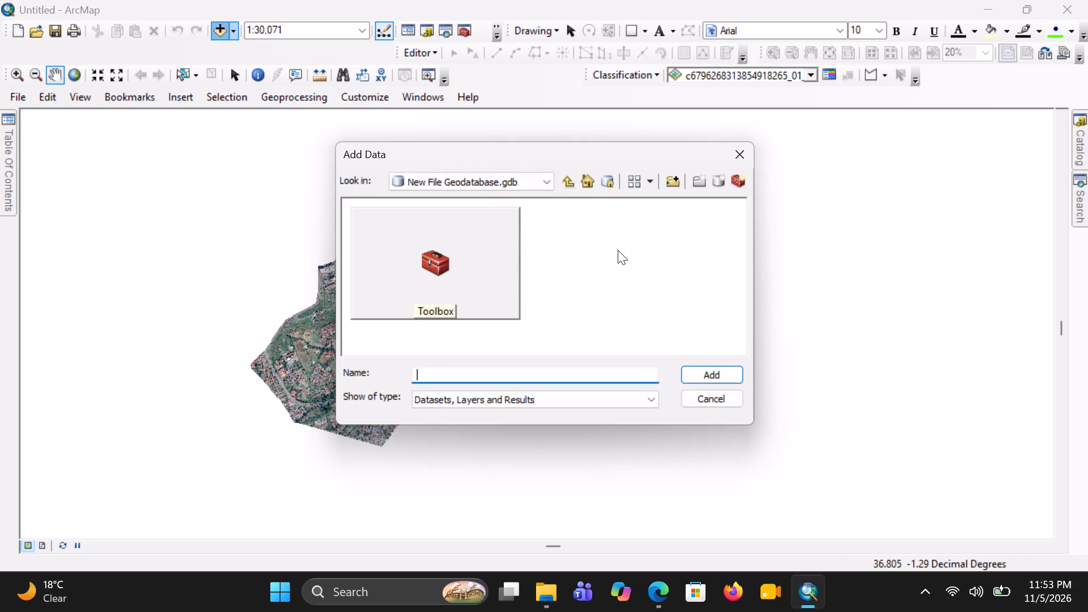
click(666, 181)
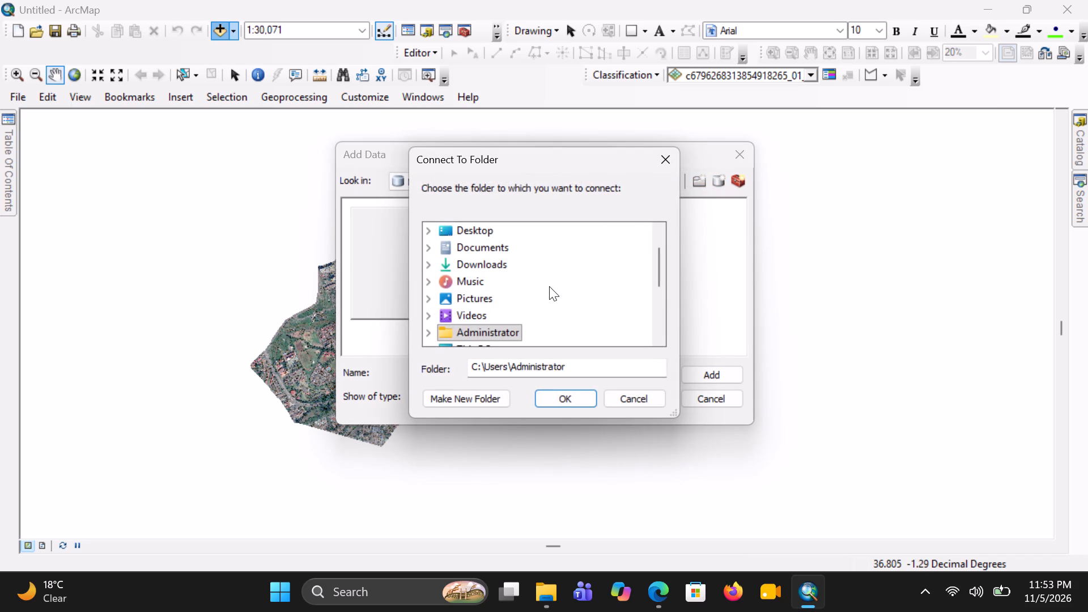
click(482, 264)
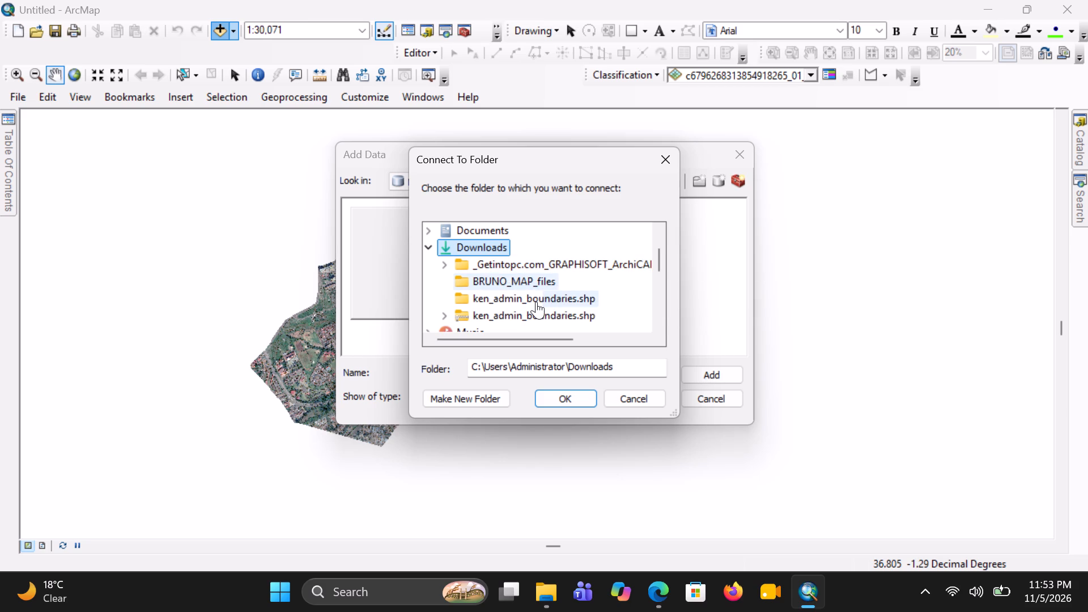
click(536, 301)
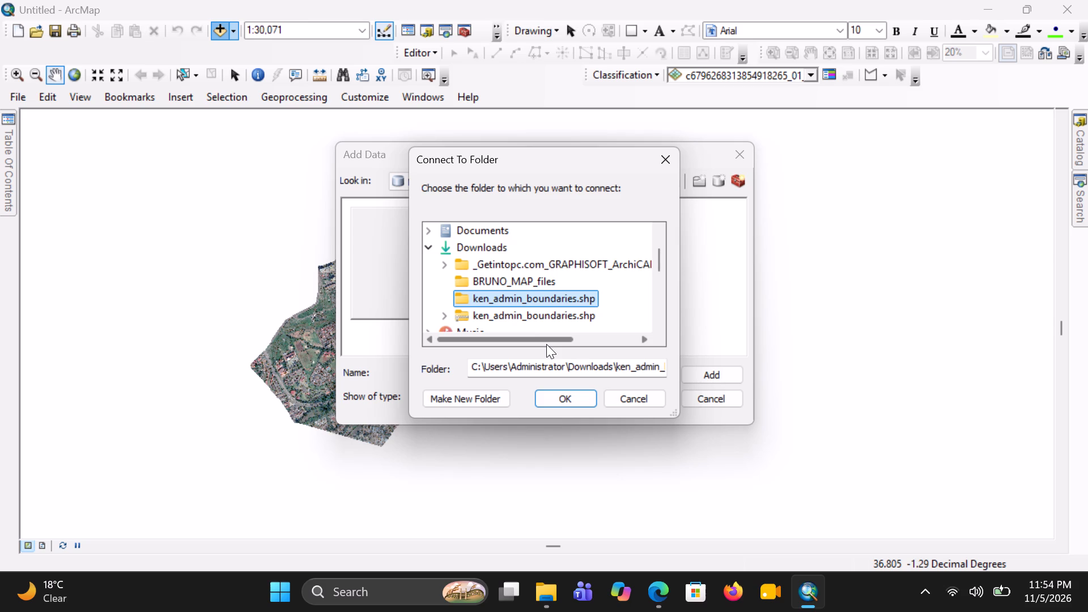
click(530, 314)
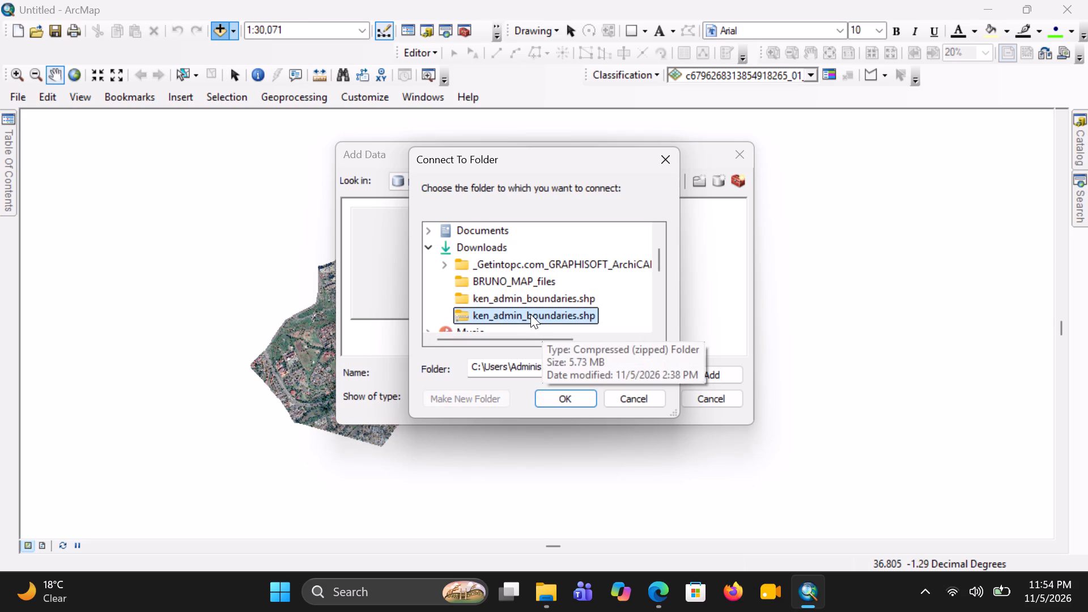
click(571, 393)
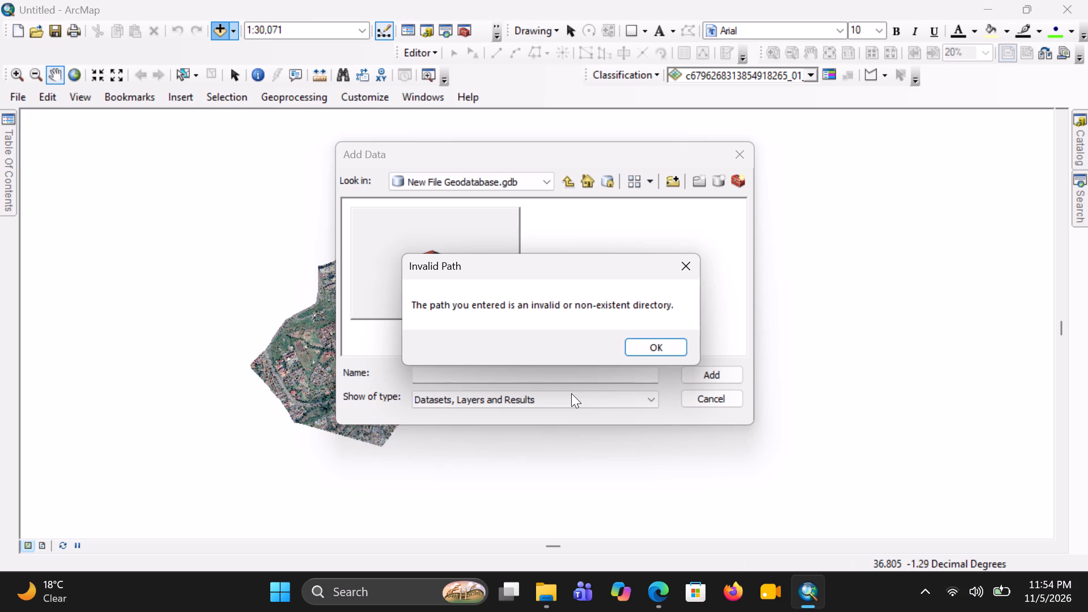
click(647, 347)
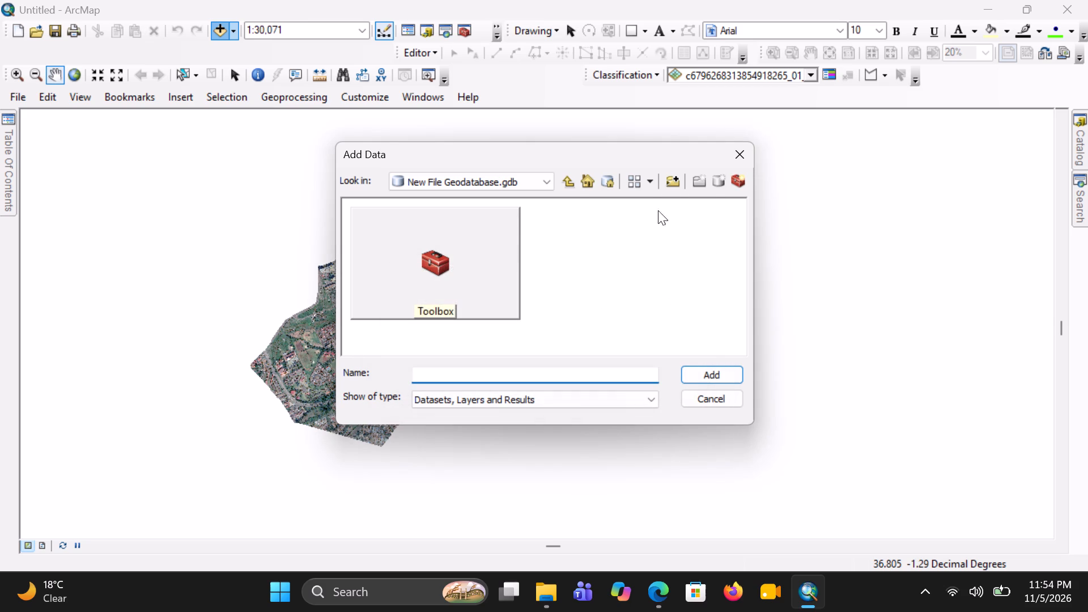
Connect again to the unzipped ken_admin_boundaries.shp folder in Downloads and try to add its data.
click(670, 185)
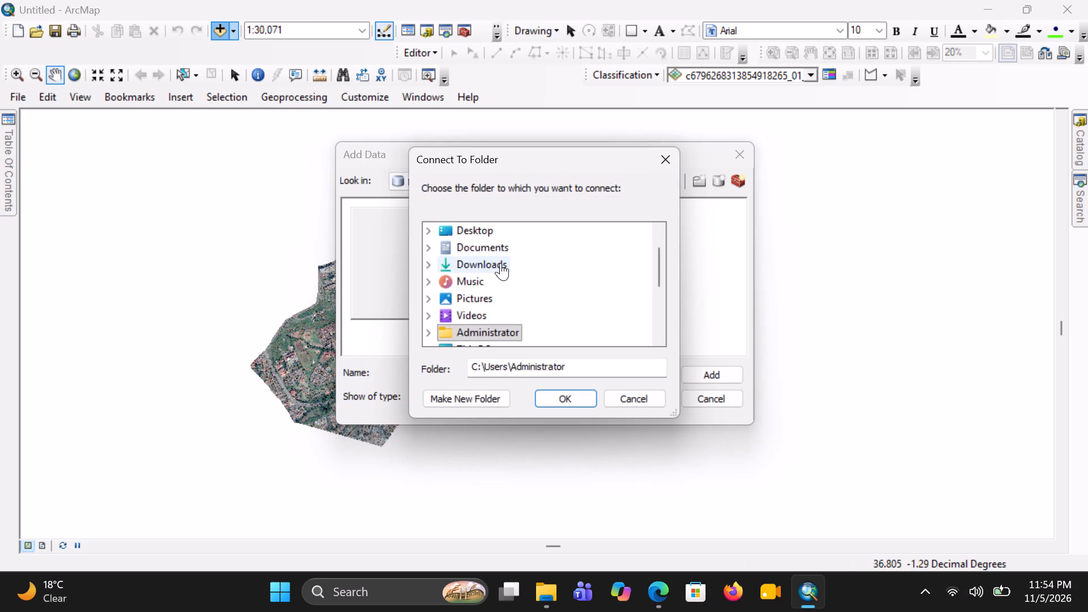
click(500, 262)
click(515, 297)
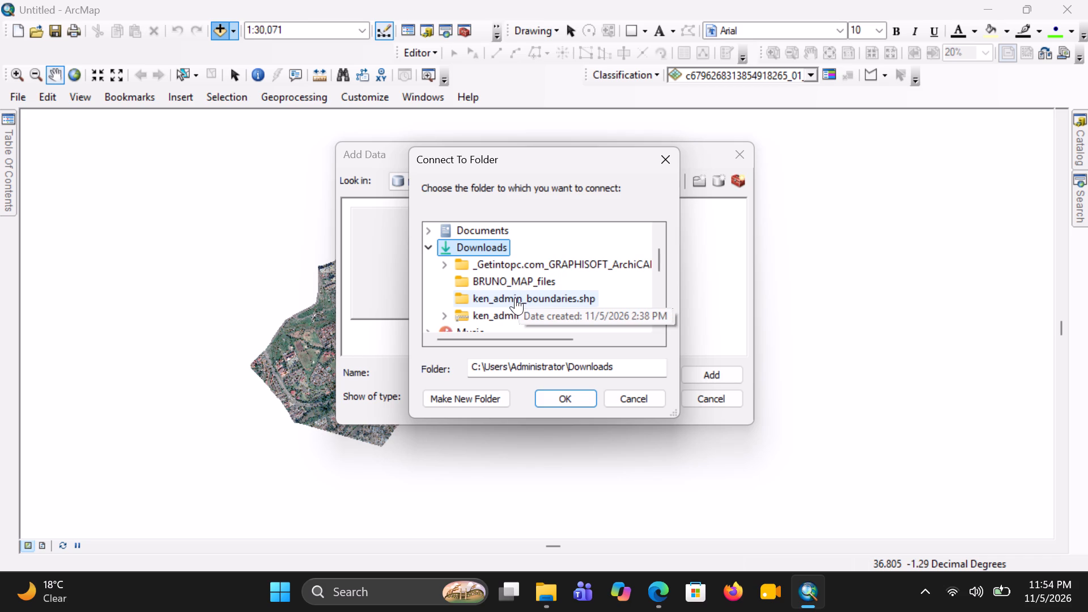
click(577, 394)
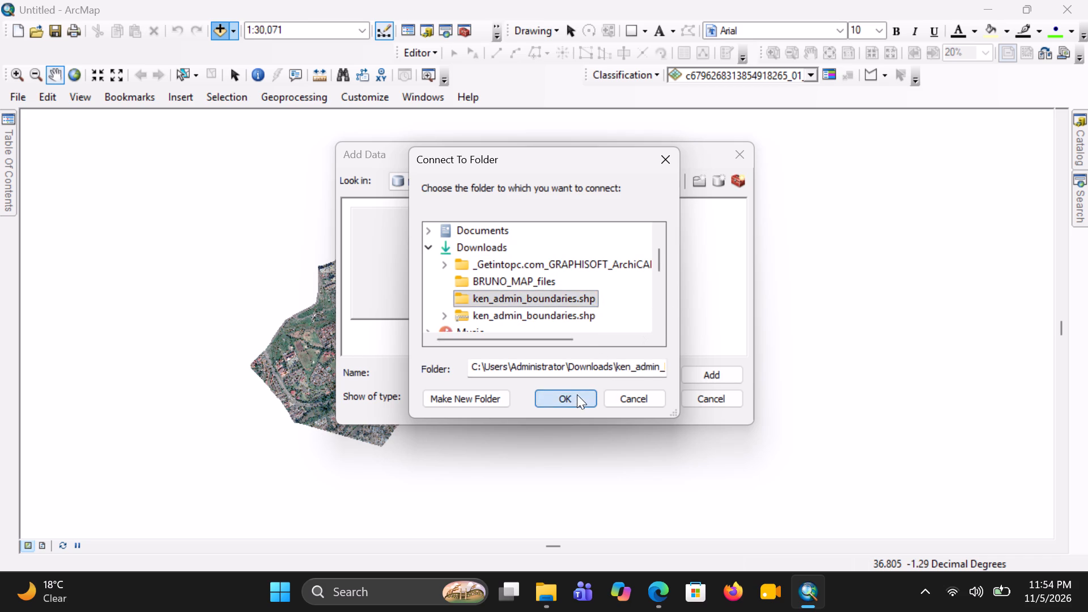
click(702, 375)
click(702, 375)
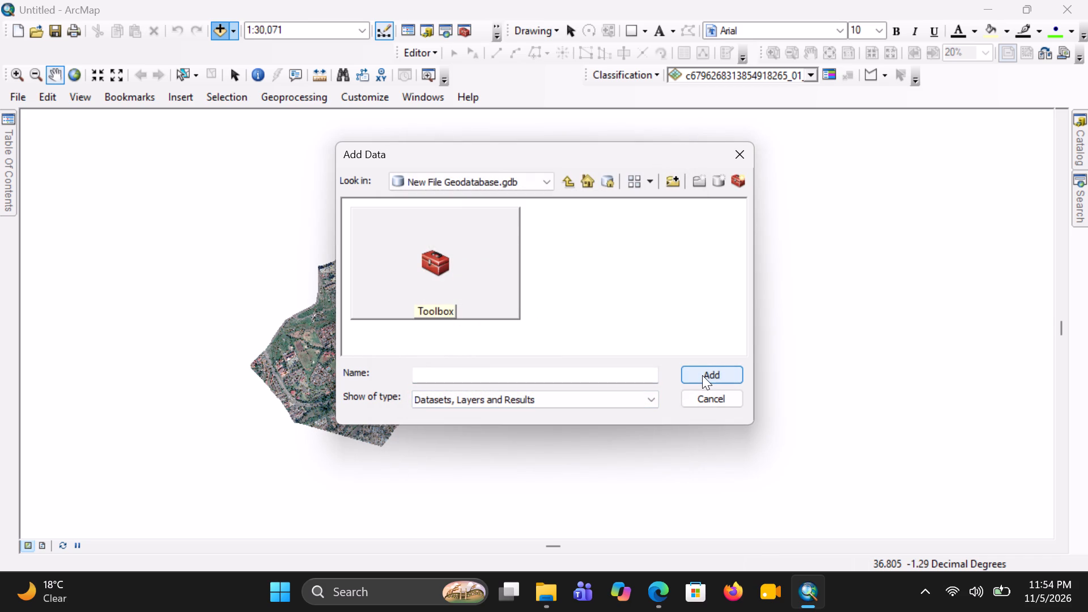
click(702, 375)
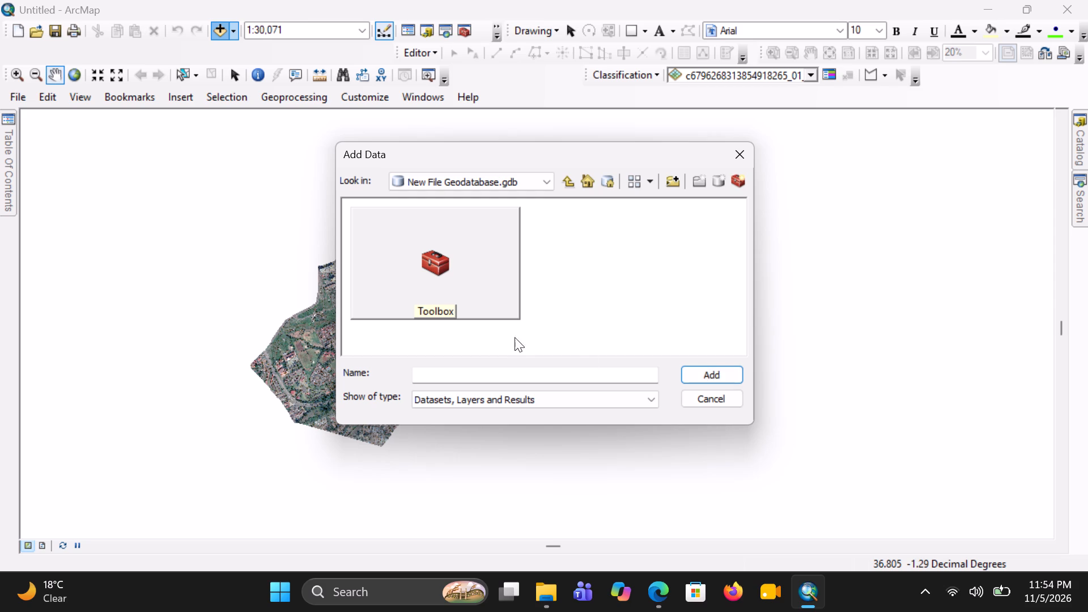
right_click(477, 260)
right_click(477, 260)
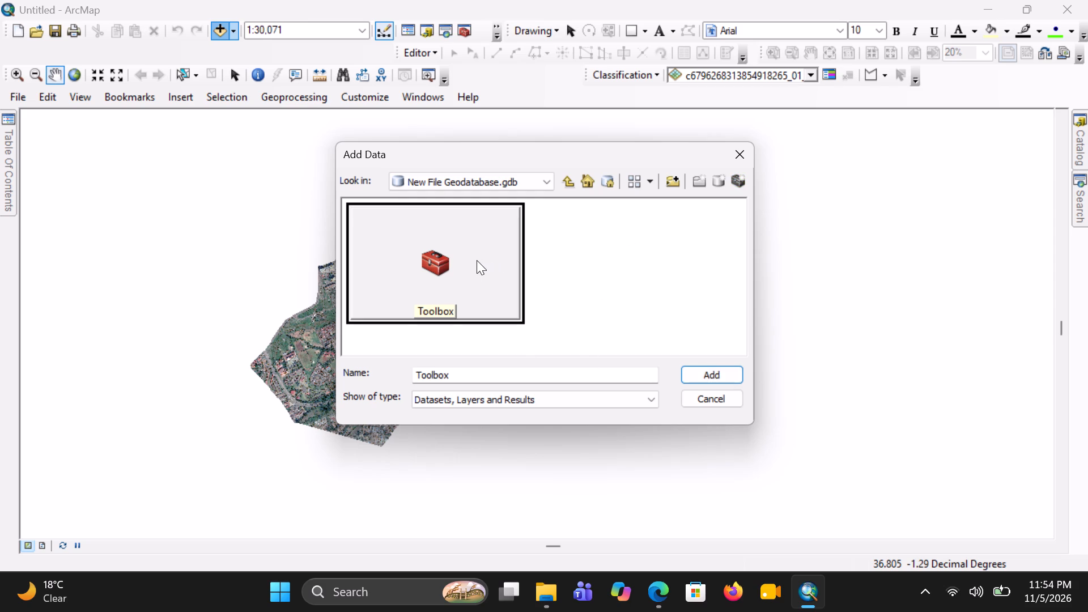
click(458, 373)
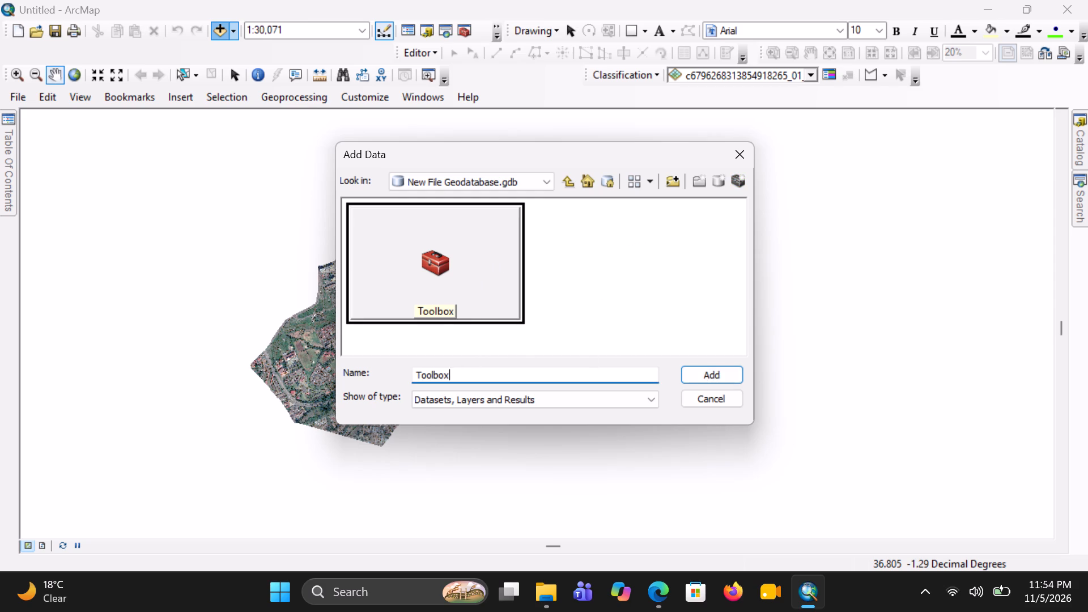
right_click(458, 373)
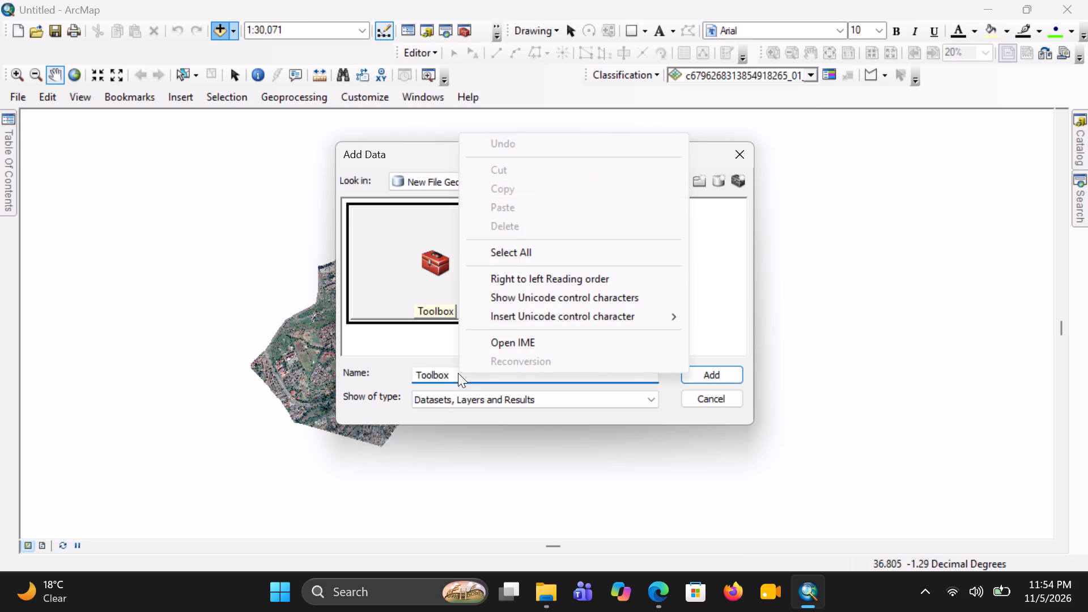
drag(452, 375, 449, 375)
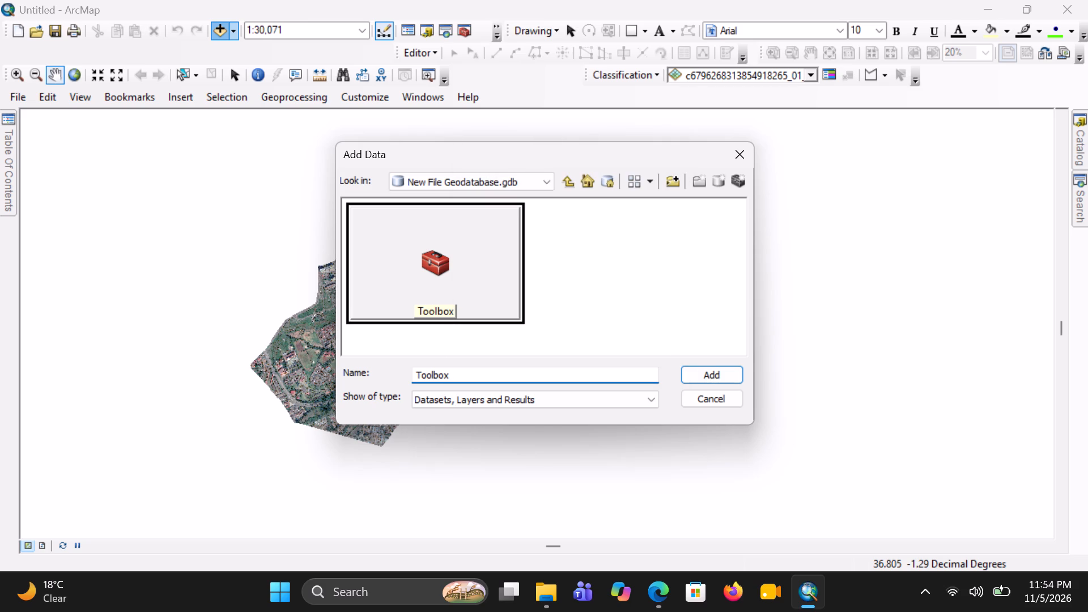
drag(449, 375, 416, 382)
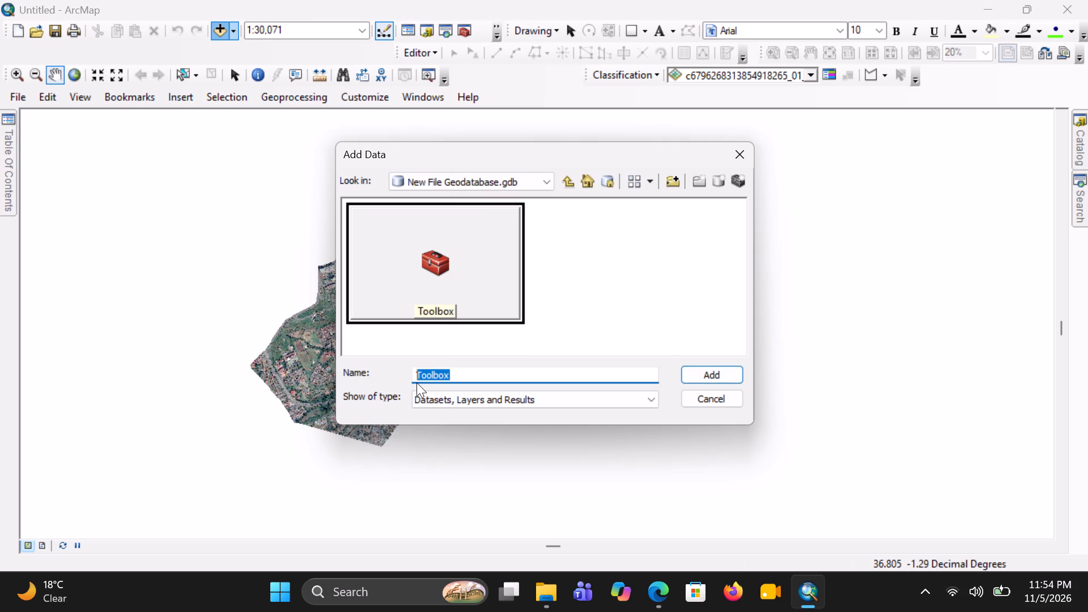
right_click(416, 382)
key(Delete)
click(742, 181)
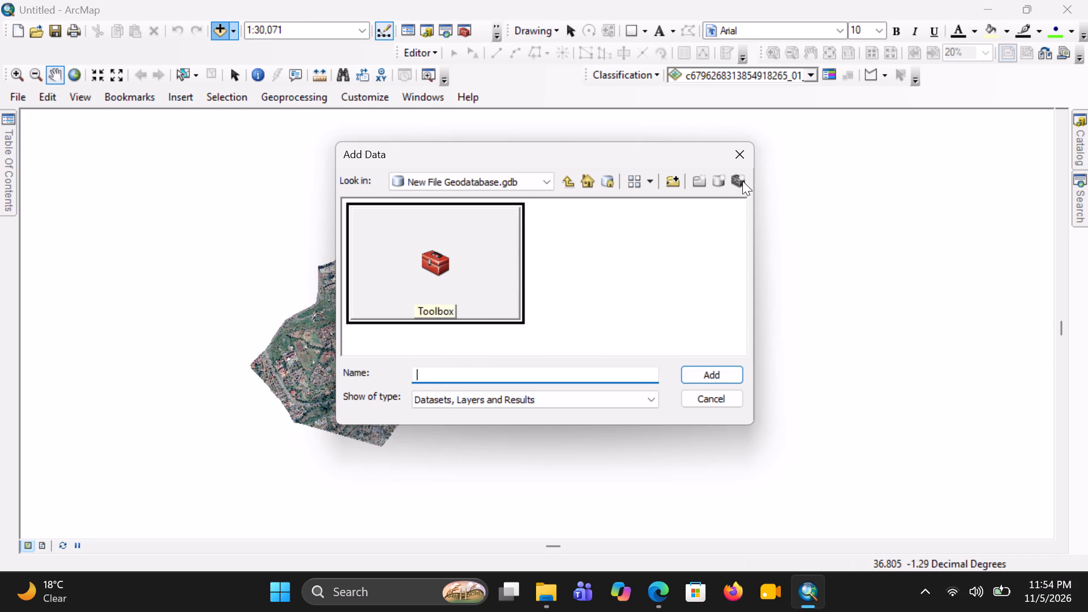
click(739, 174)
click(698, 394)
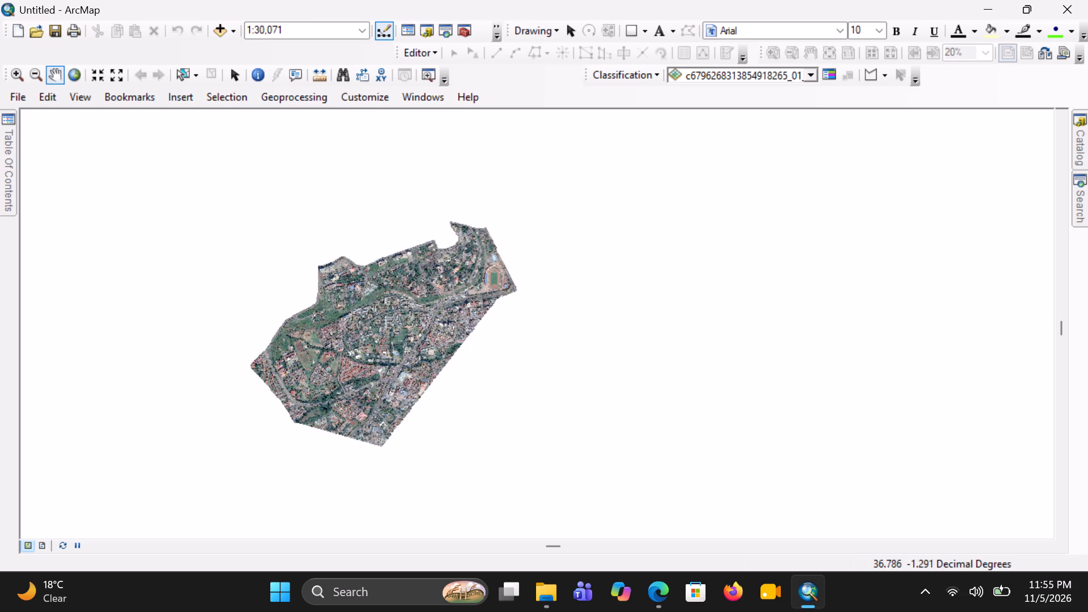
Open the existing studio group 3 map document from the ArcGIS folder and look through its layers.
click(7, 154)
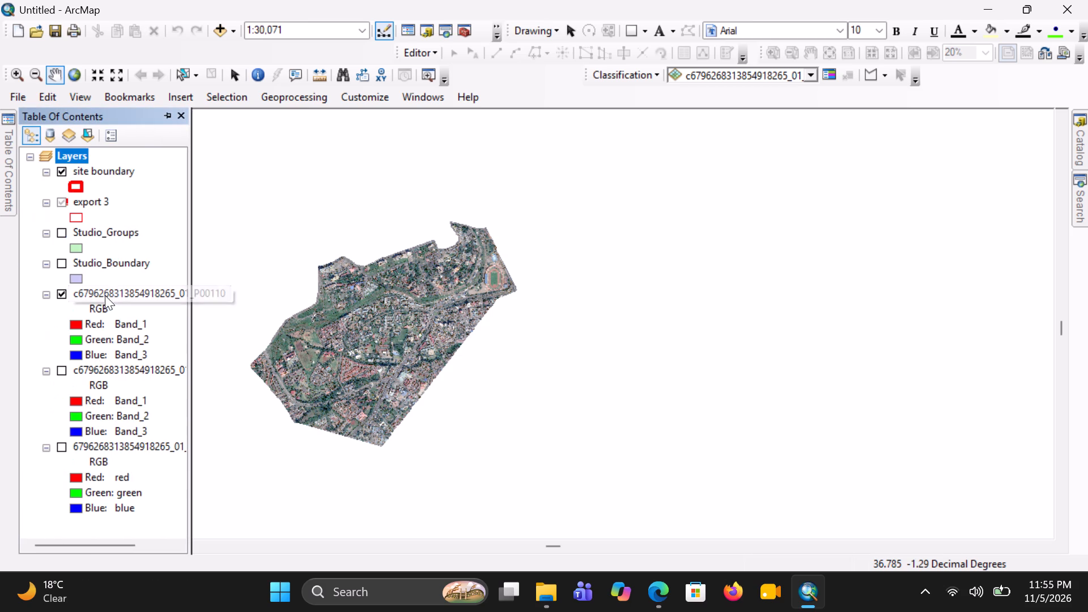
click(16, 95)
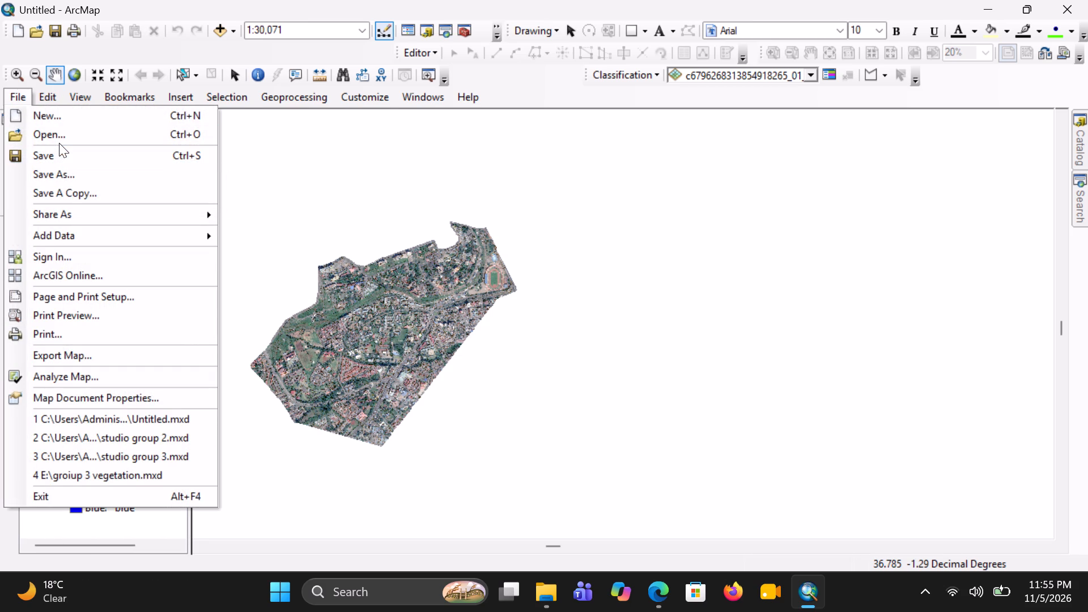
click(59, 143)
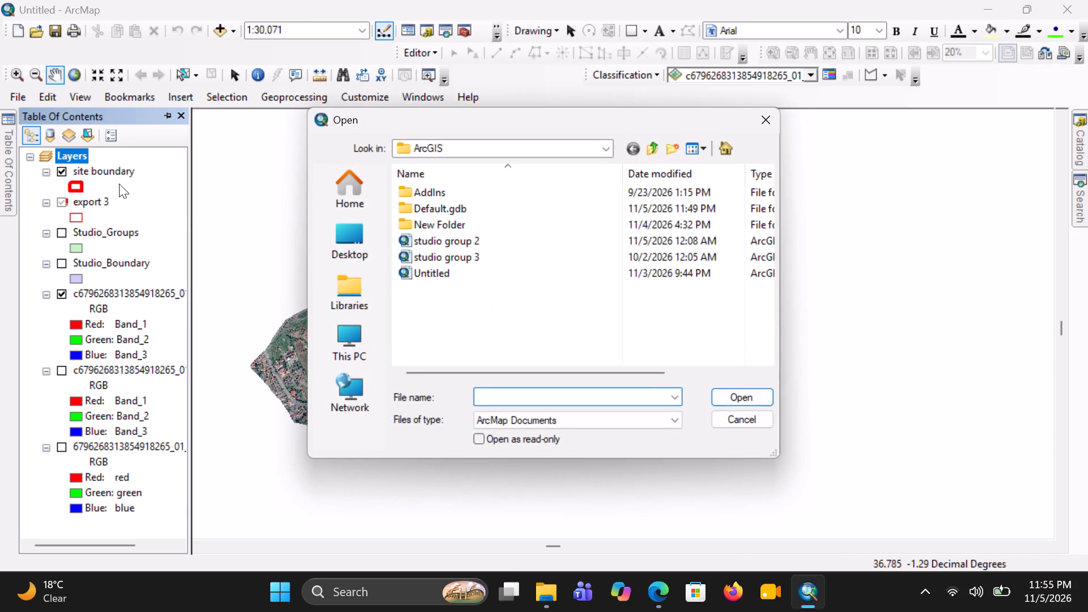
click(447, 256)
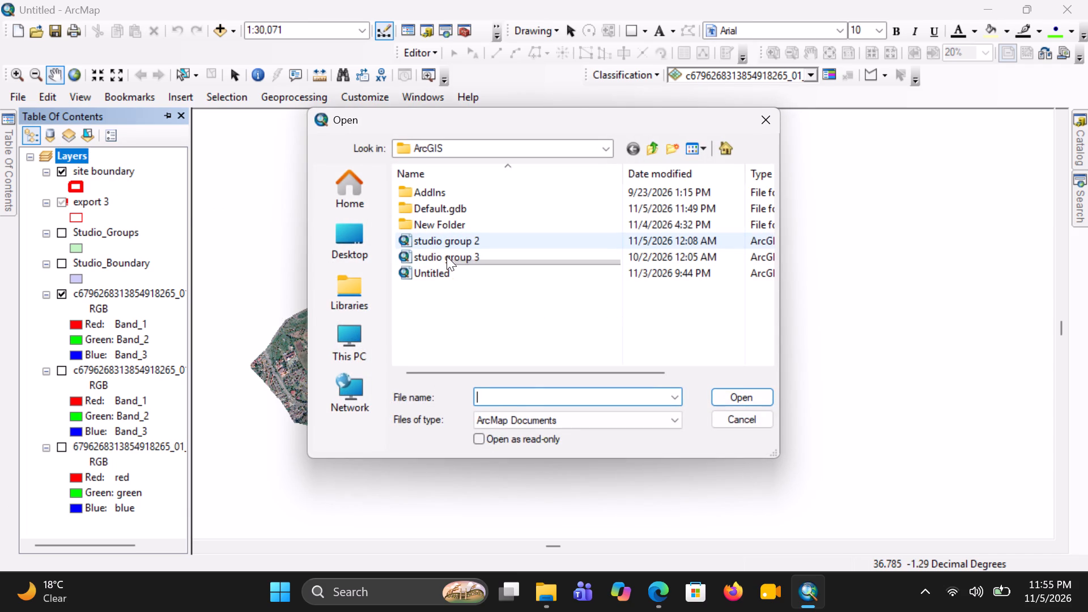
double_click(447, 256)
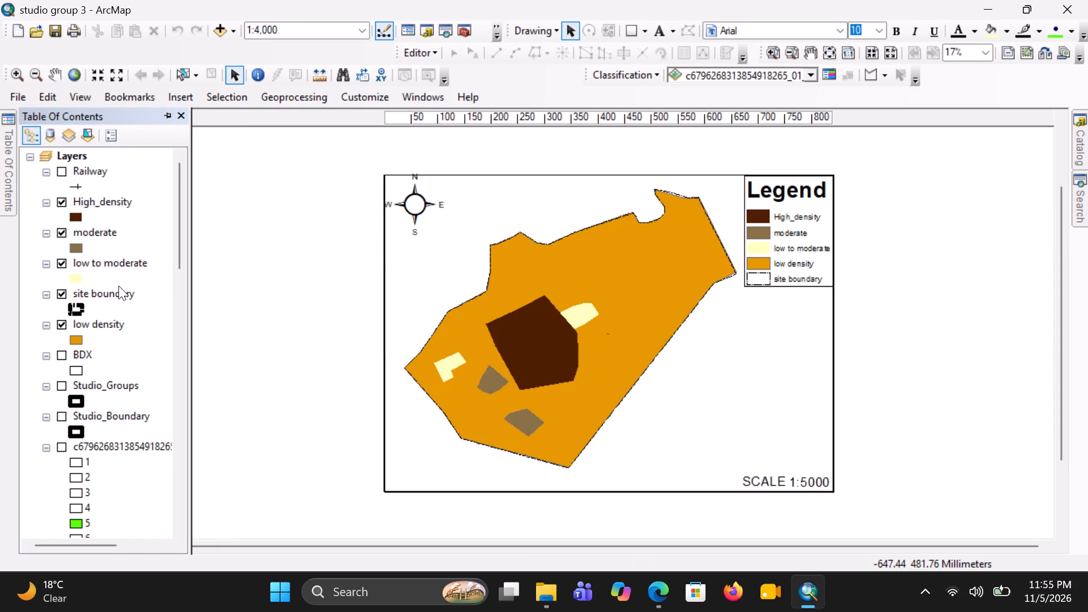
scroll(118, 286, down, 1)
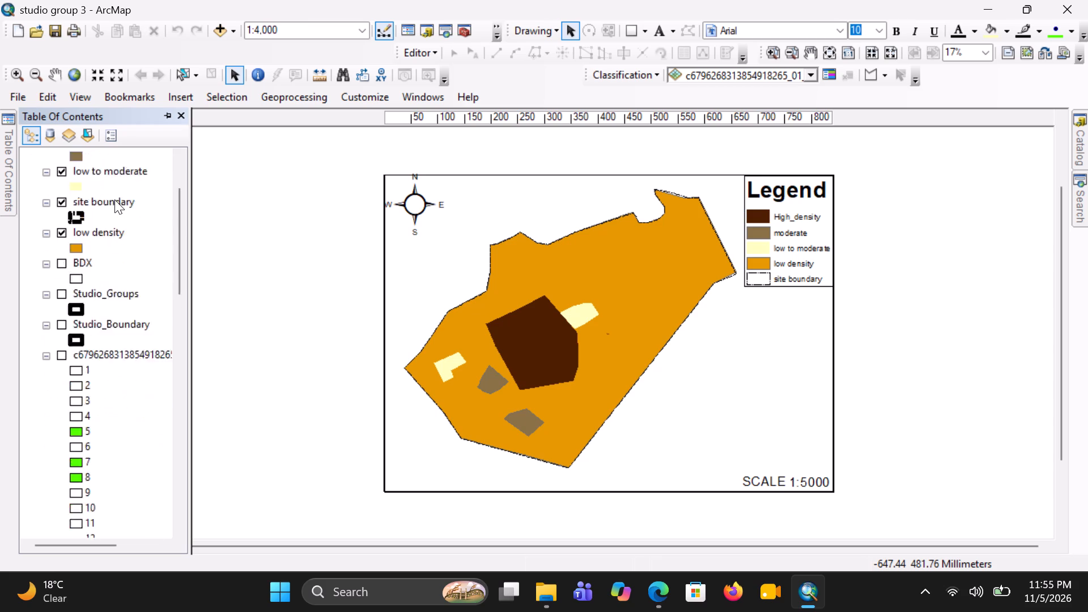
scroll(114, 199, down, 1)
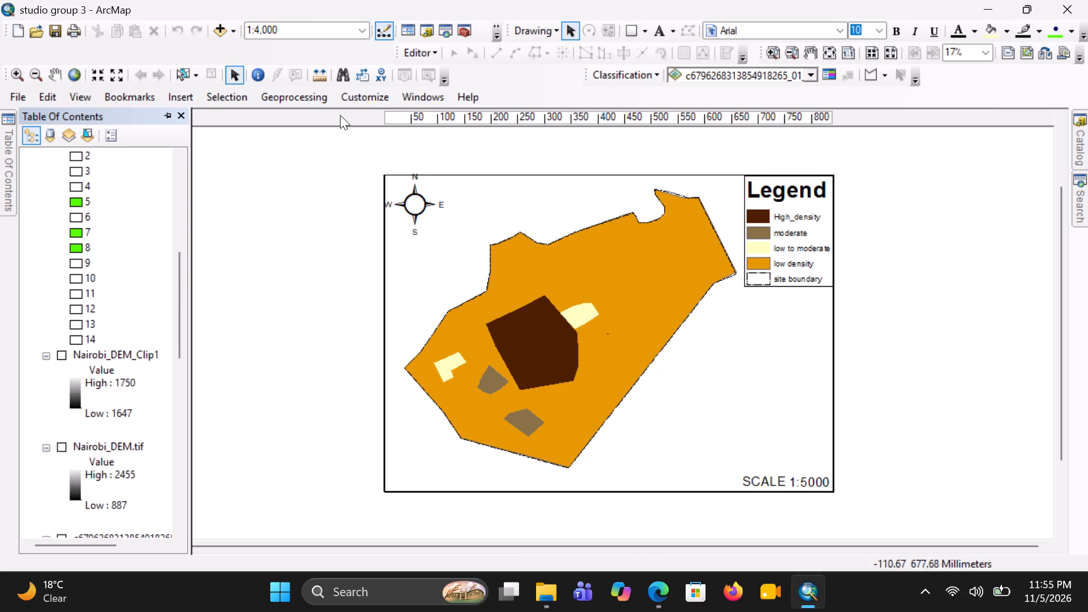
Start adding data and connect to the unzipped ken_admin_boundaries.shp folder in Downloads.
click(227, 28)
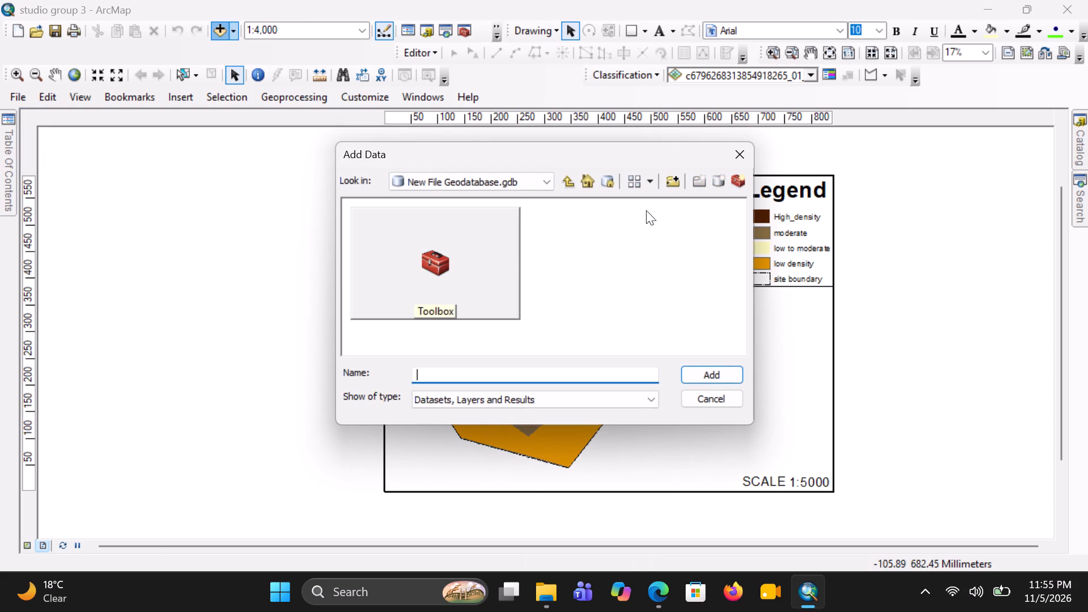
click(670, 180)
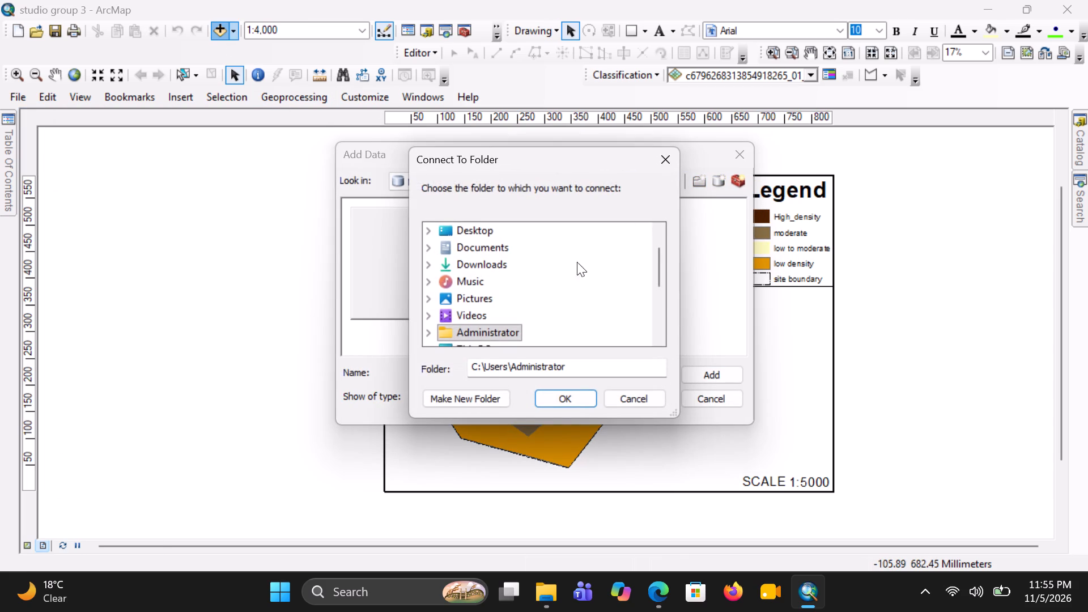
click(495, 266)
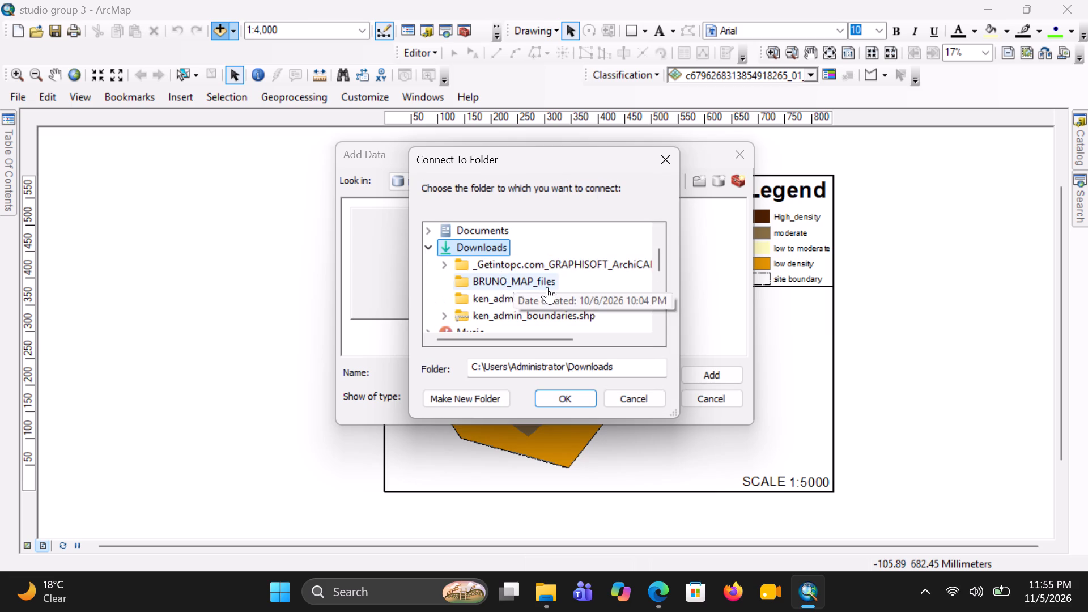
click(534, 303)
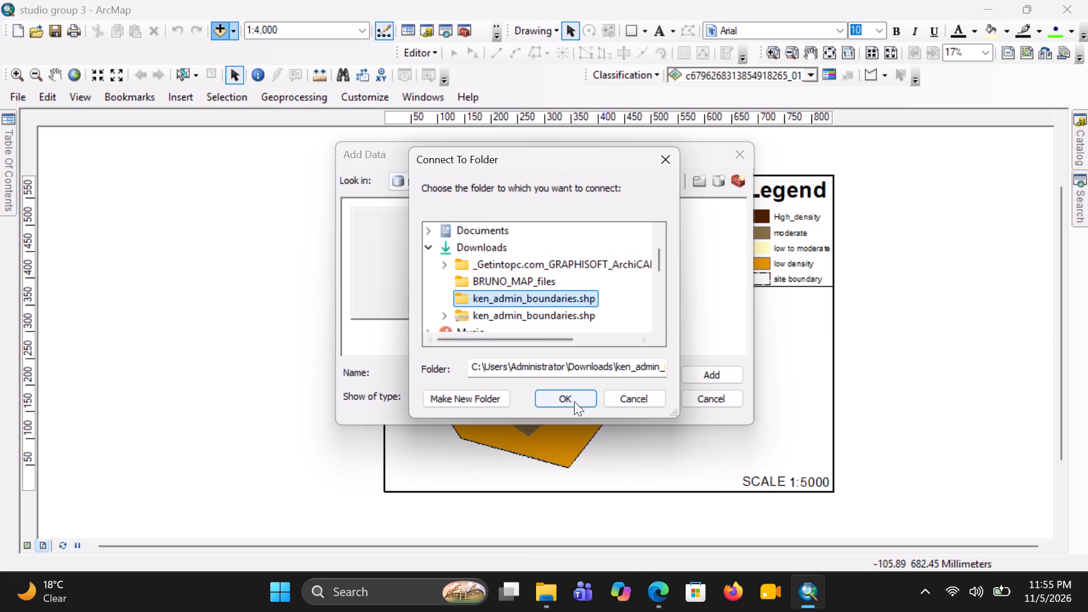
click(574, 401)
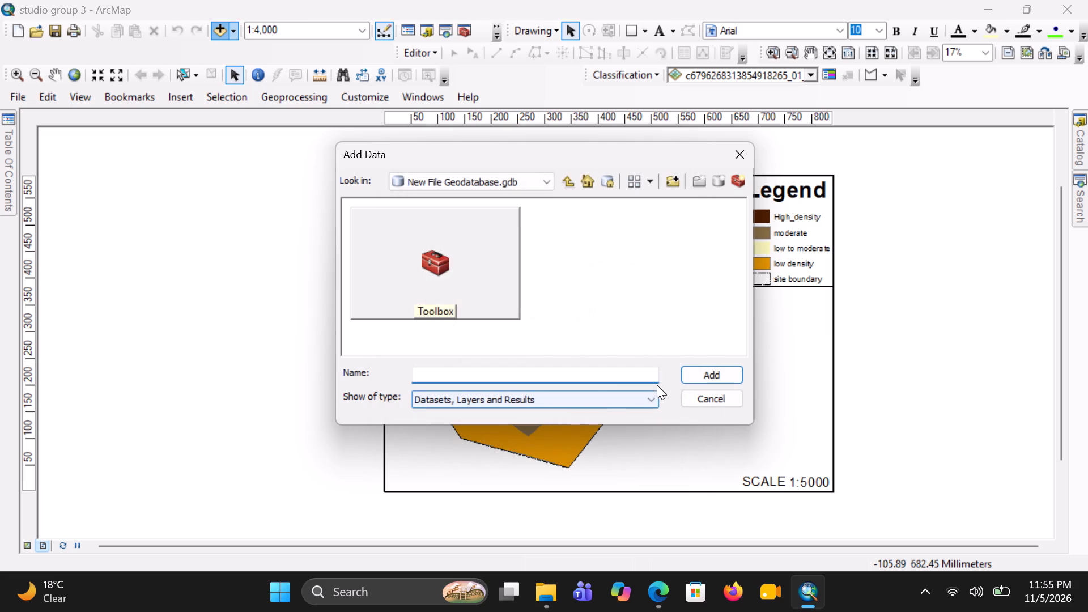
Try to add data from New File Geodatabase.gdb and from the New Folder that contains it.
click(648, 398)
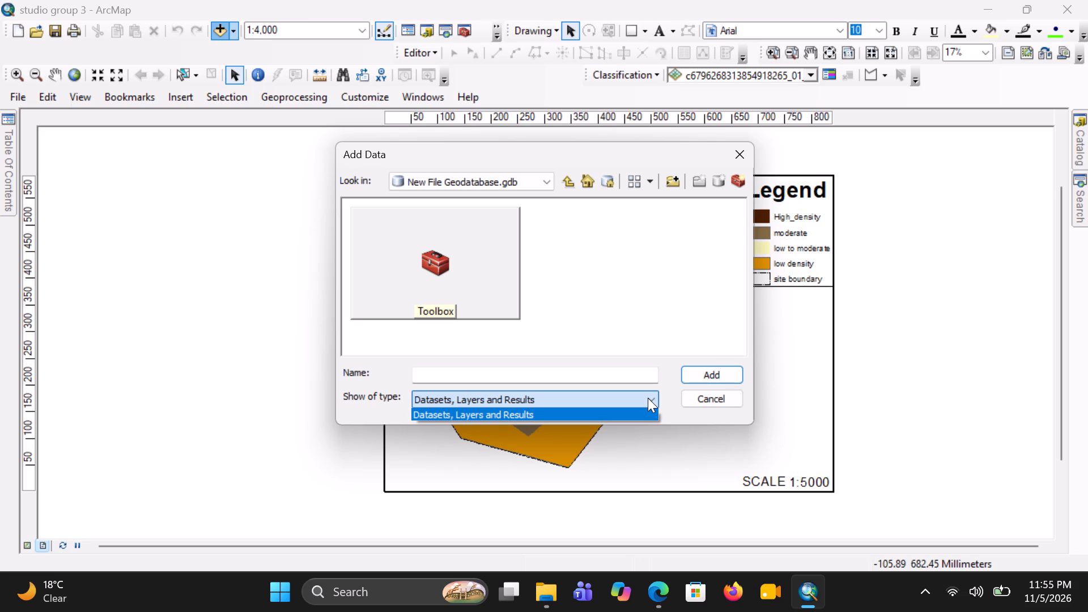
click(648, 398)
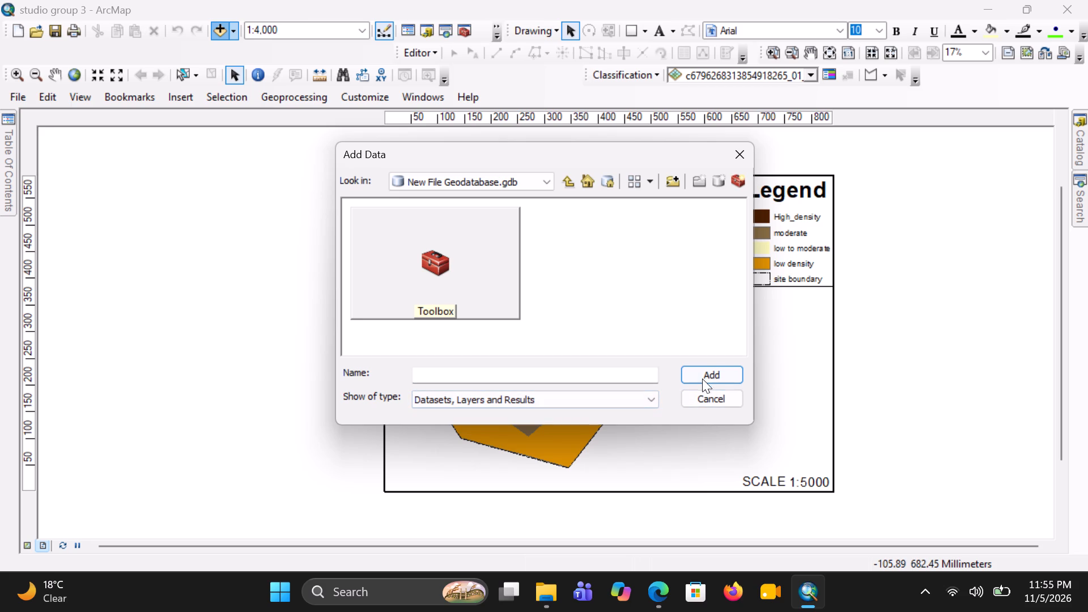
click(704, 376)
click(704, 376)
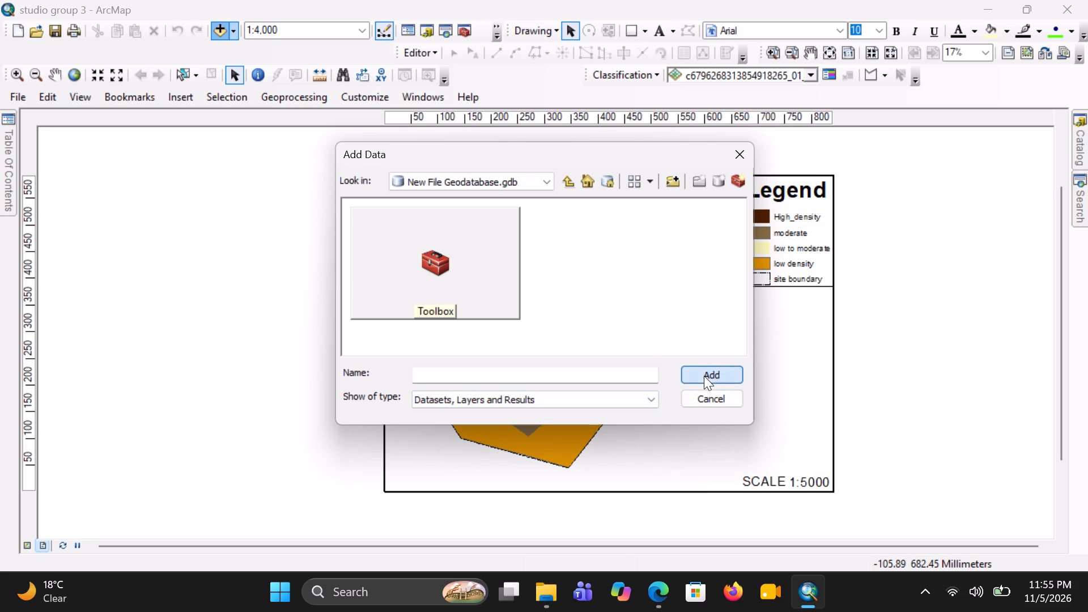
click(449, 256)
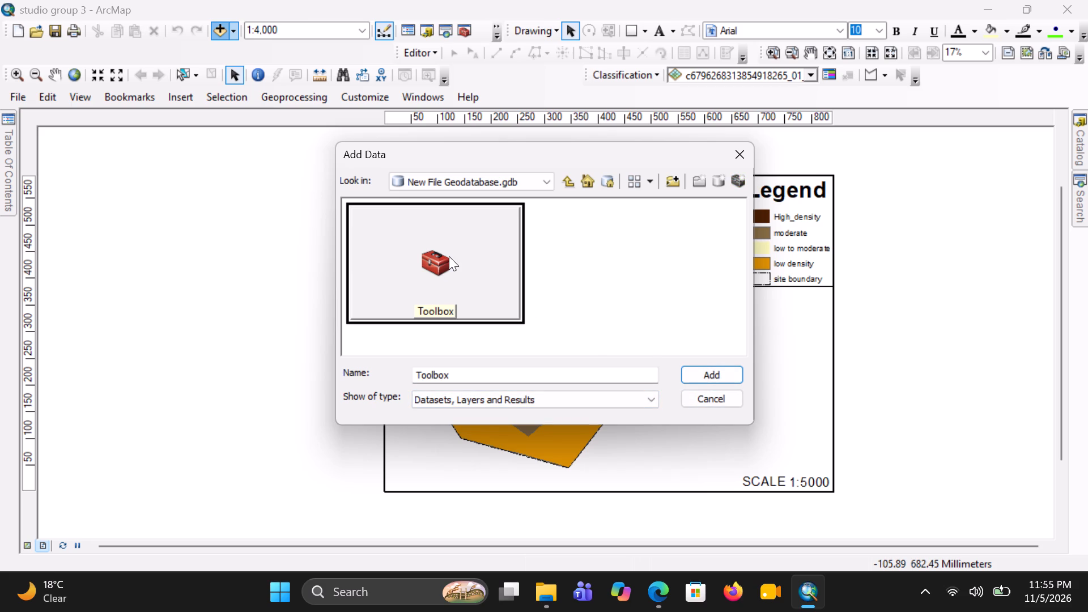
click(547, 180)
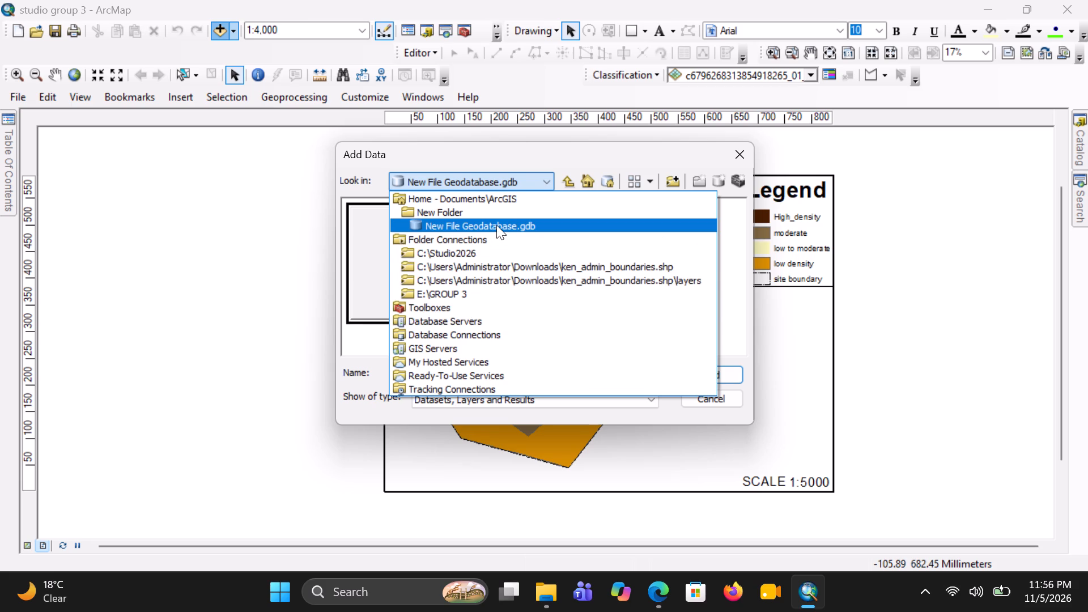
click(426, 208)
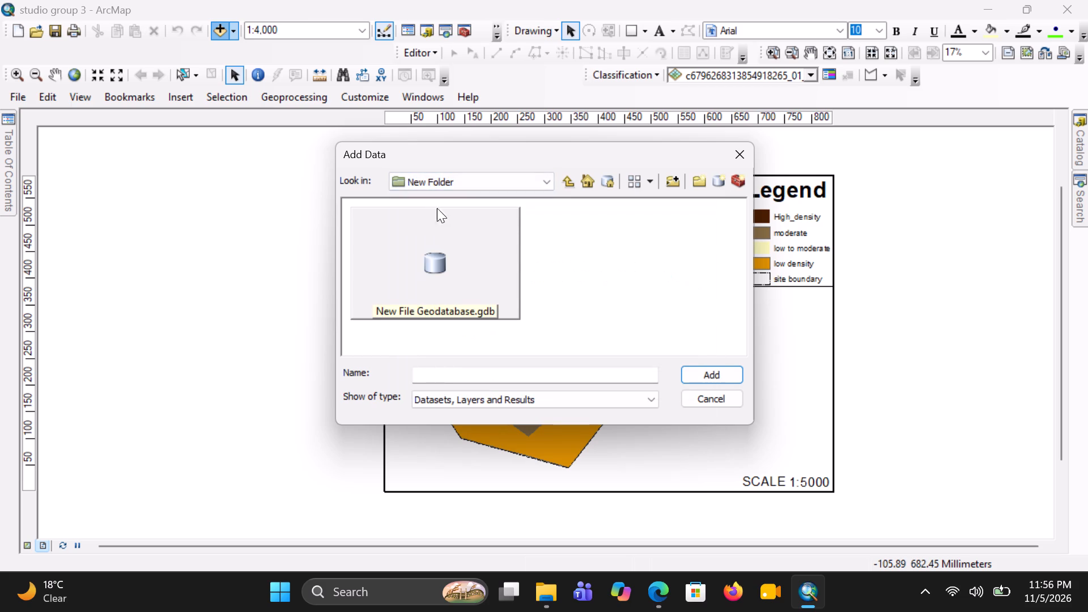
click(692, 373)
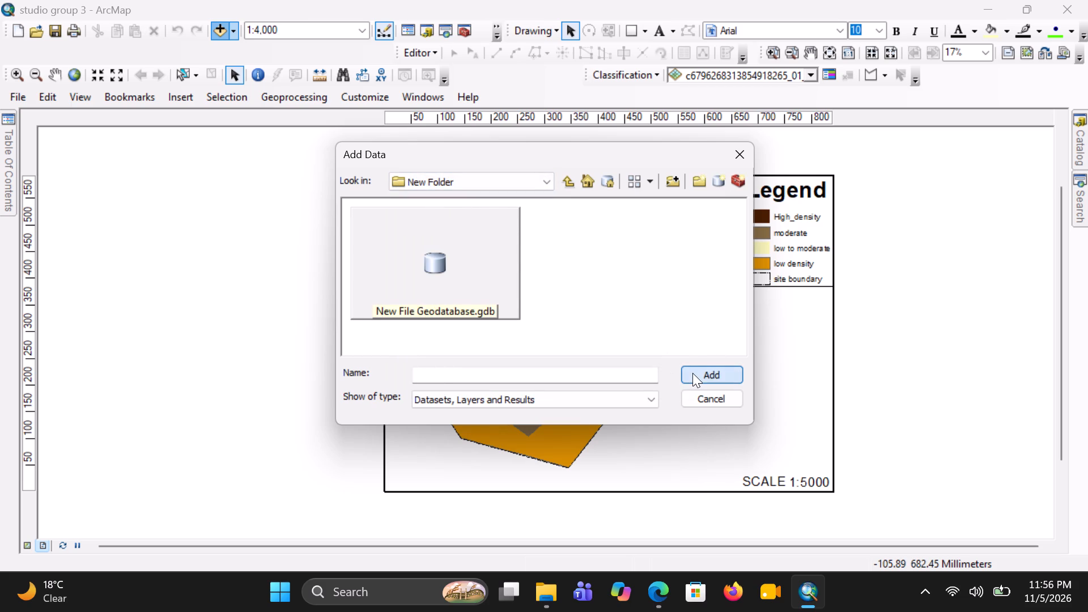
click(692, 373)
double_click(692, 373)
Add the ken_admin0 - Copy.shp shapefile from the connected Downloads\ken_admin_boundaries.shp folder to the map.
click(550, 181)
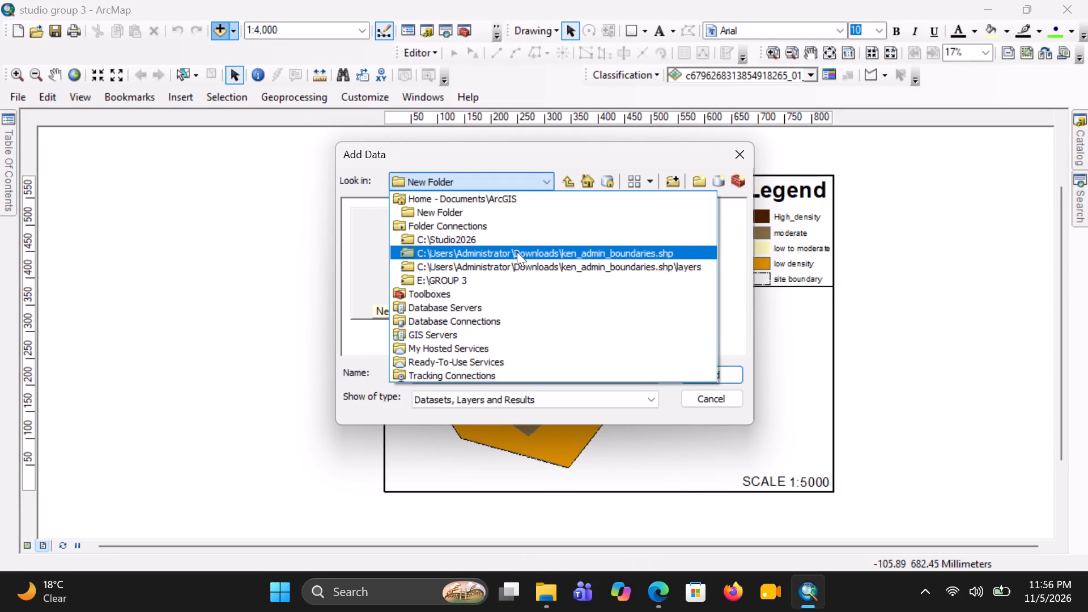
click(517, 252)
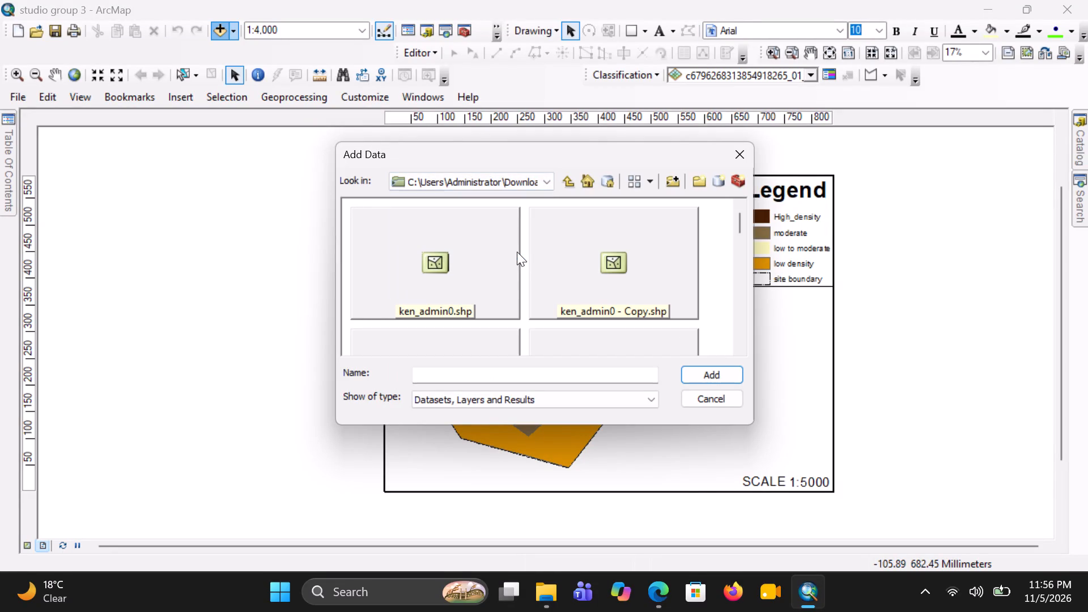
click(580, 286)
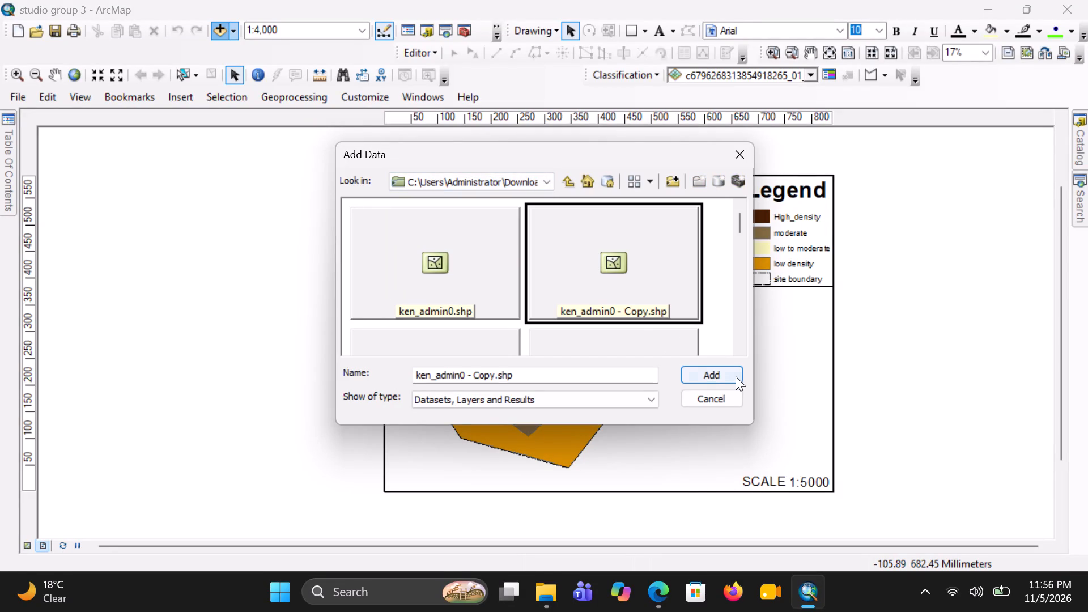
click(721, 376)
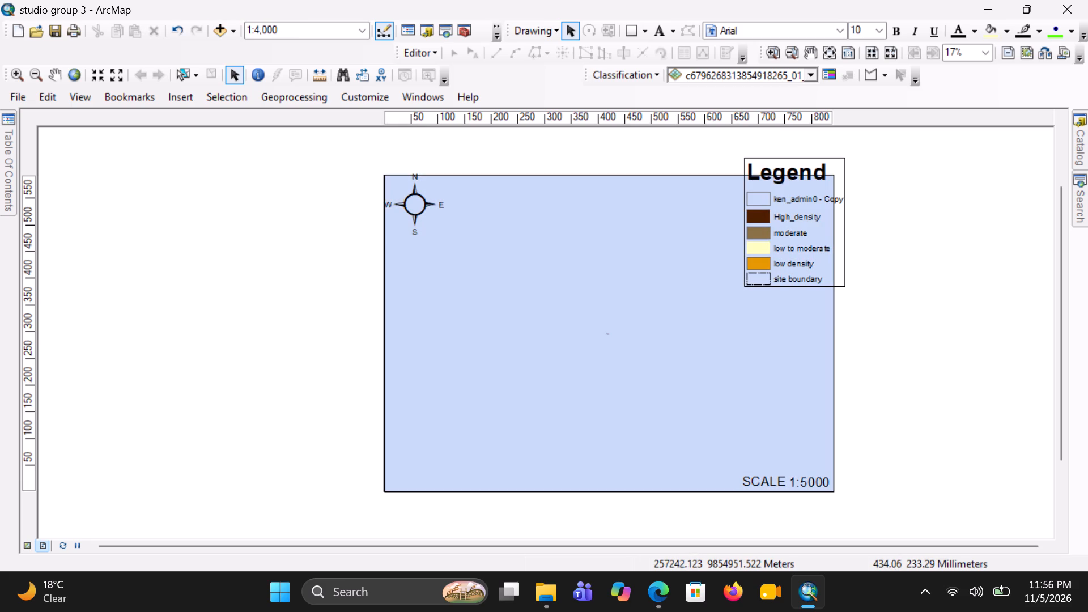
Add the ken_admin0.shp shapefile from the same ken_admin_boundaries.shp folder to the map.
click(224, 34)
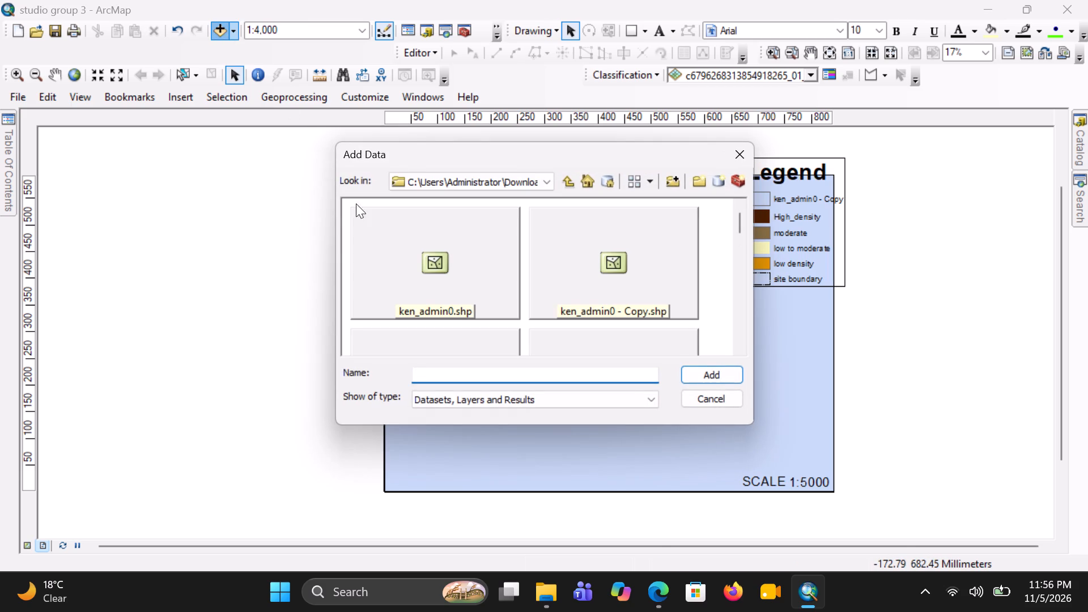
click(433, 278)
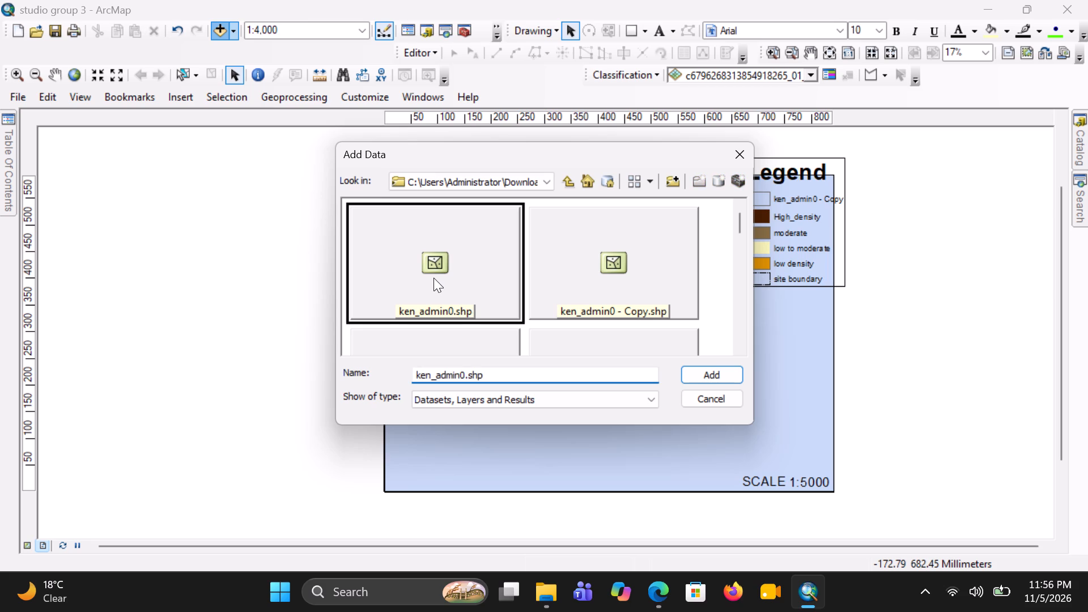
click(716, 372)
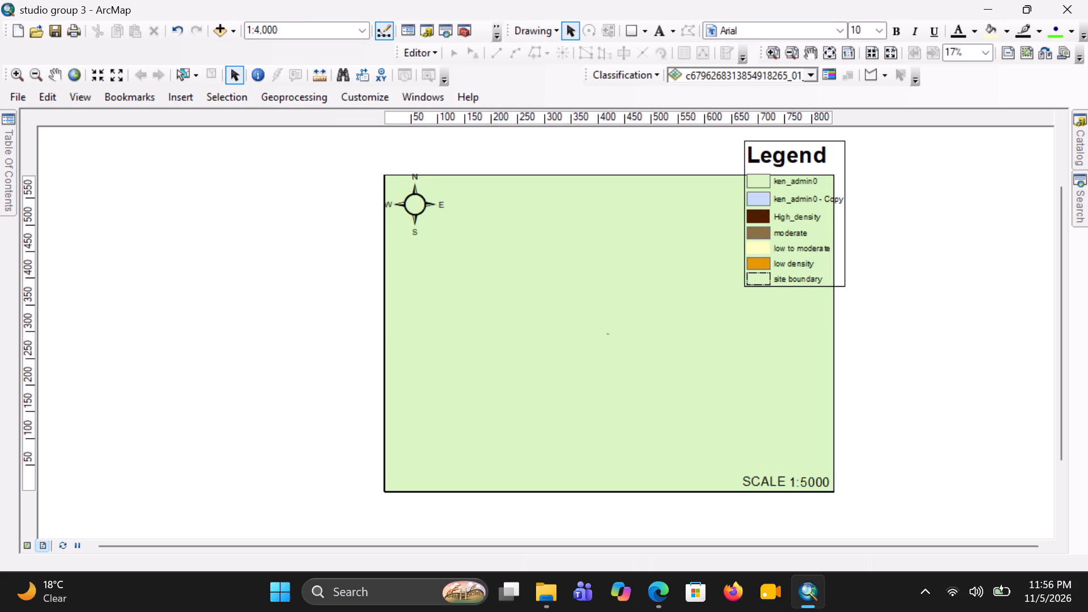
Move the legend on the layout so it fits inside the upper-right corner of the map frame.
click(746, 280)
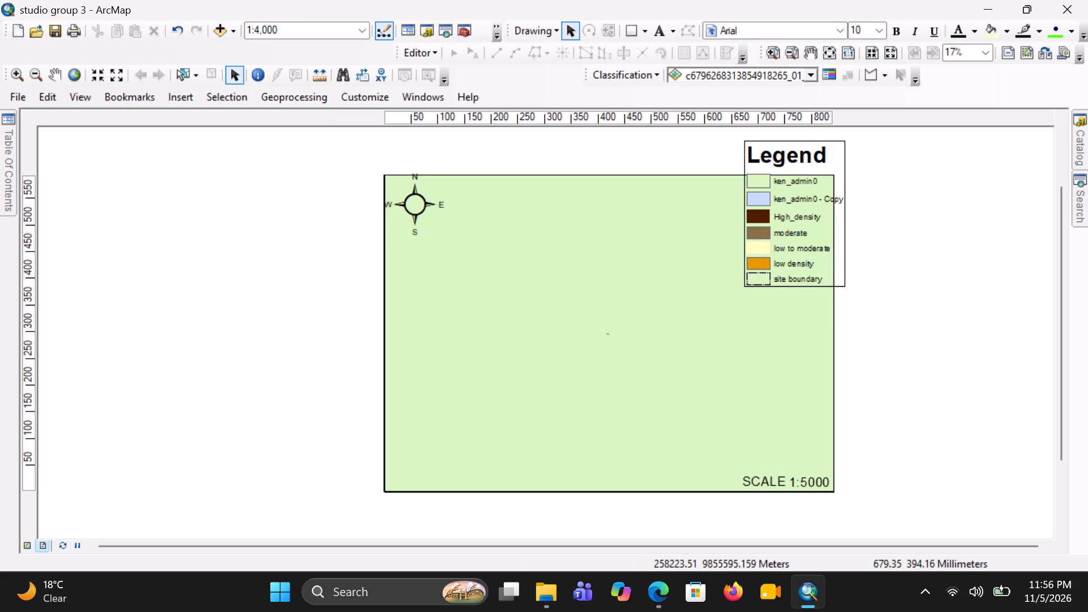
drag(777, 241, 765, 275)
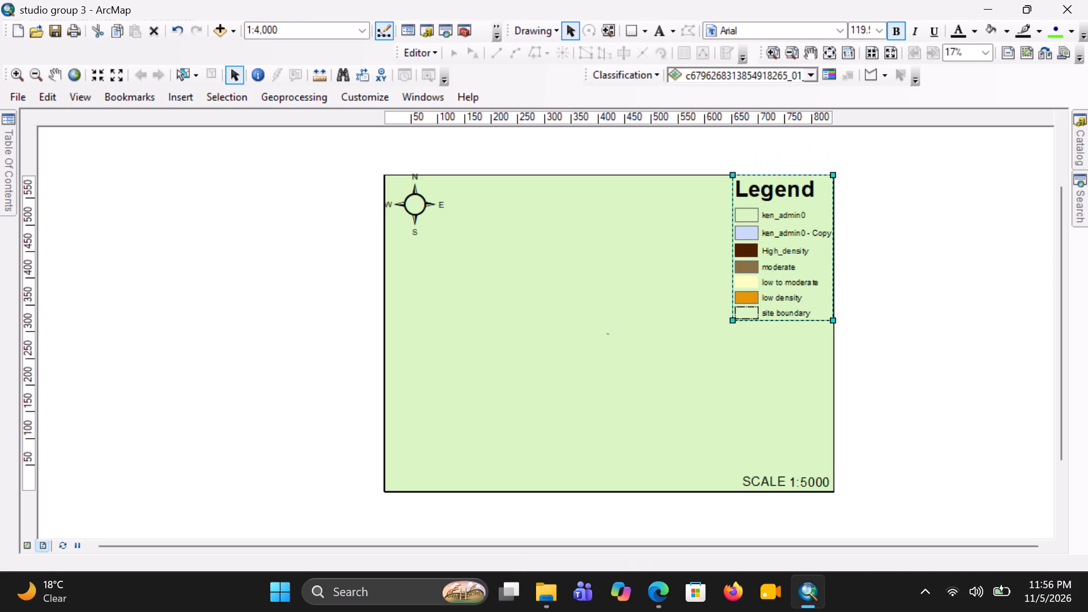
click(851, 266)
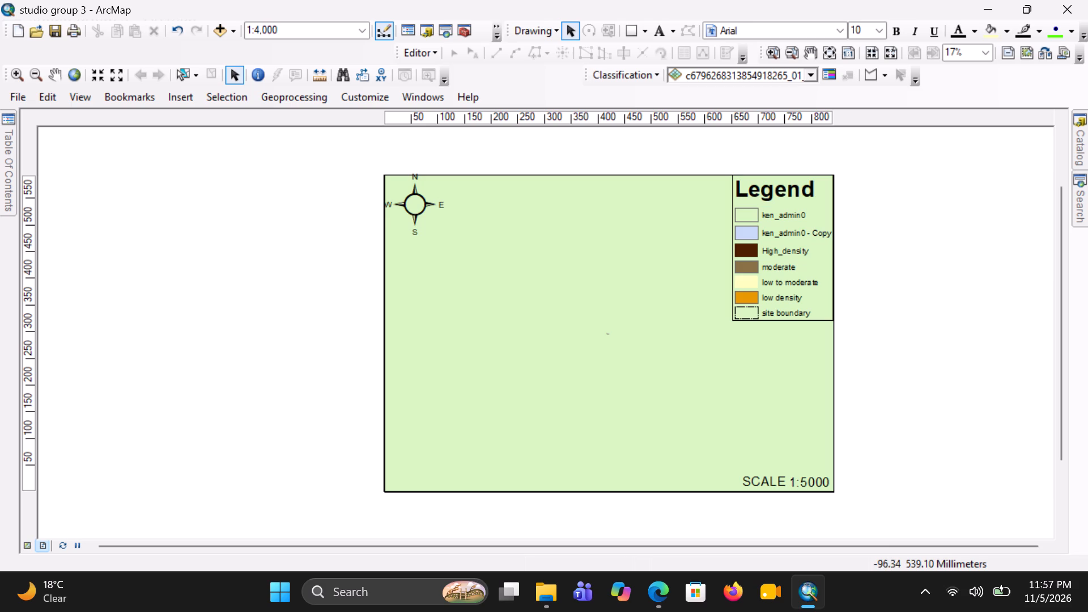
Add the ken_adminpoints - Copy (2).shp shapefile from the ken_admin_boundaries.shp folder to the map.
click(226, 35)
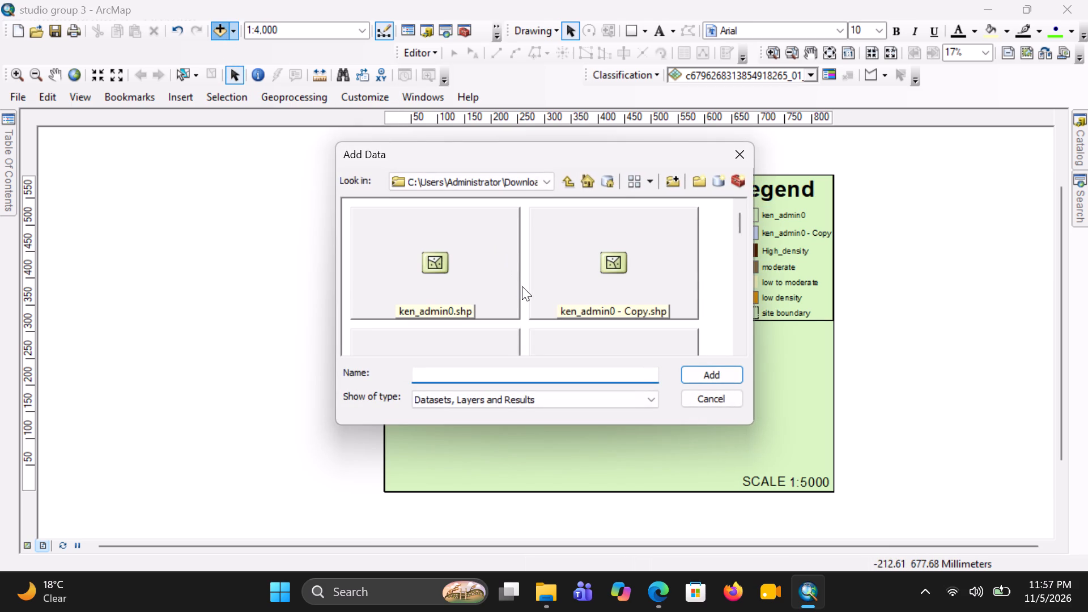
scroll(522, 286, down, 3)
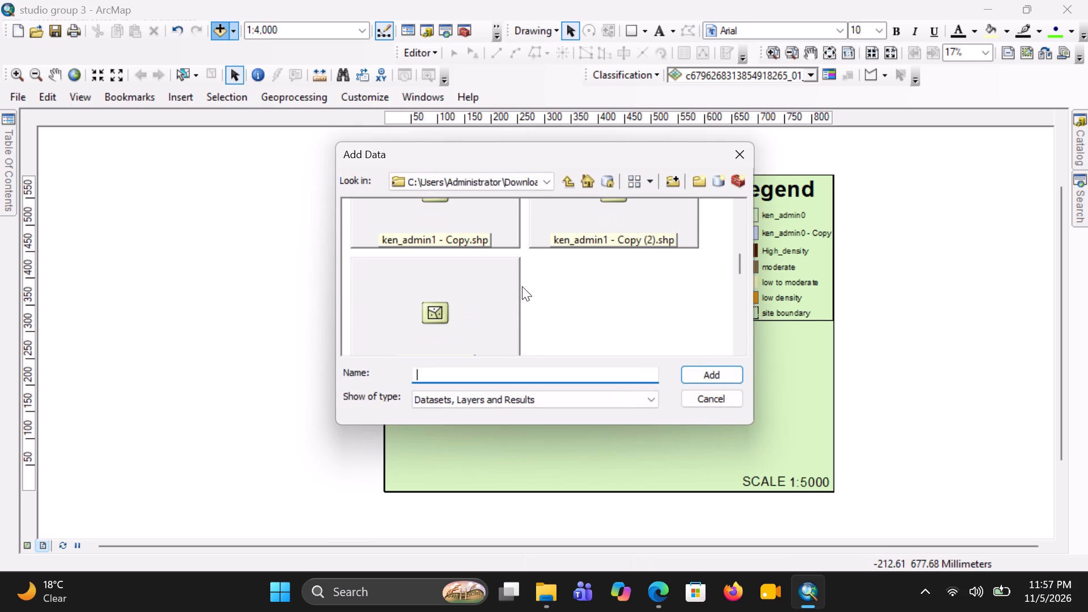
scroll(522, 286, down, 2)
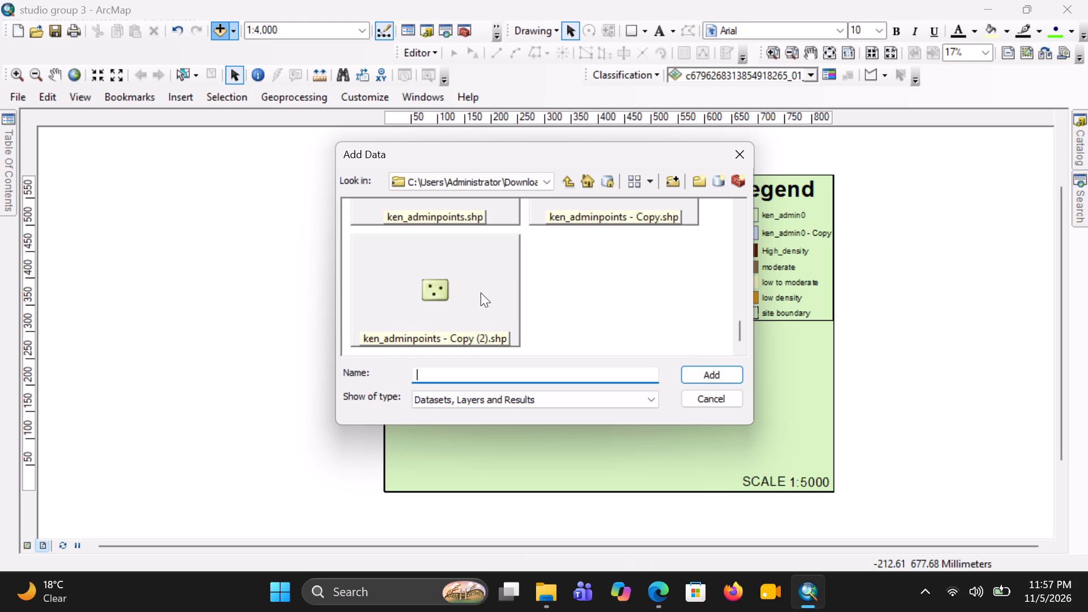
click(481, 292)
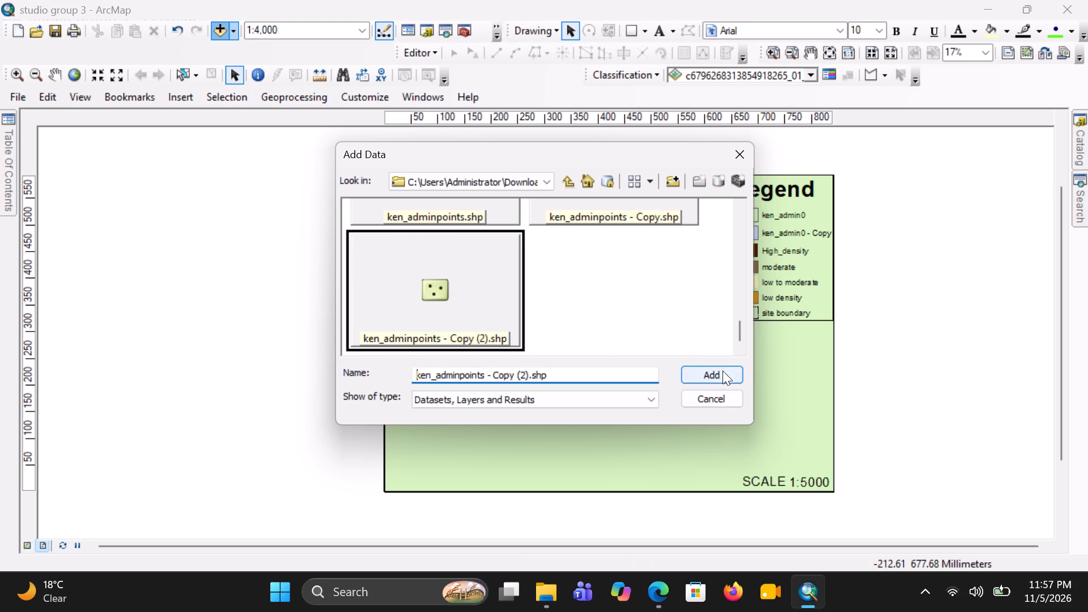
click(722, 371)
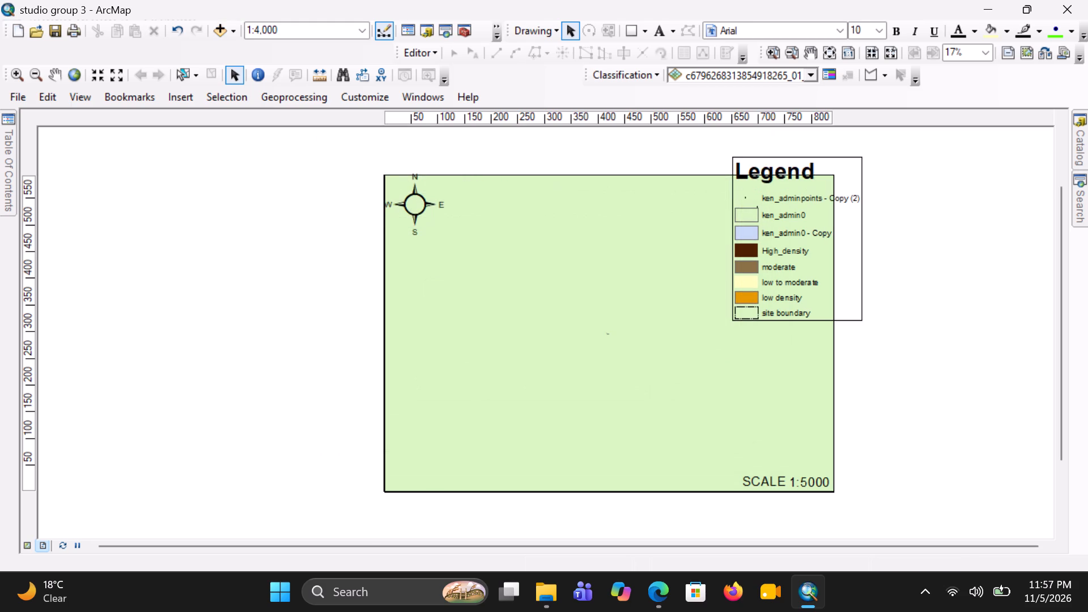
Move the site boundary layer to the top of the layer order, above ken_adminpoints - Copy (2).
click(8, 179)
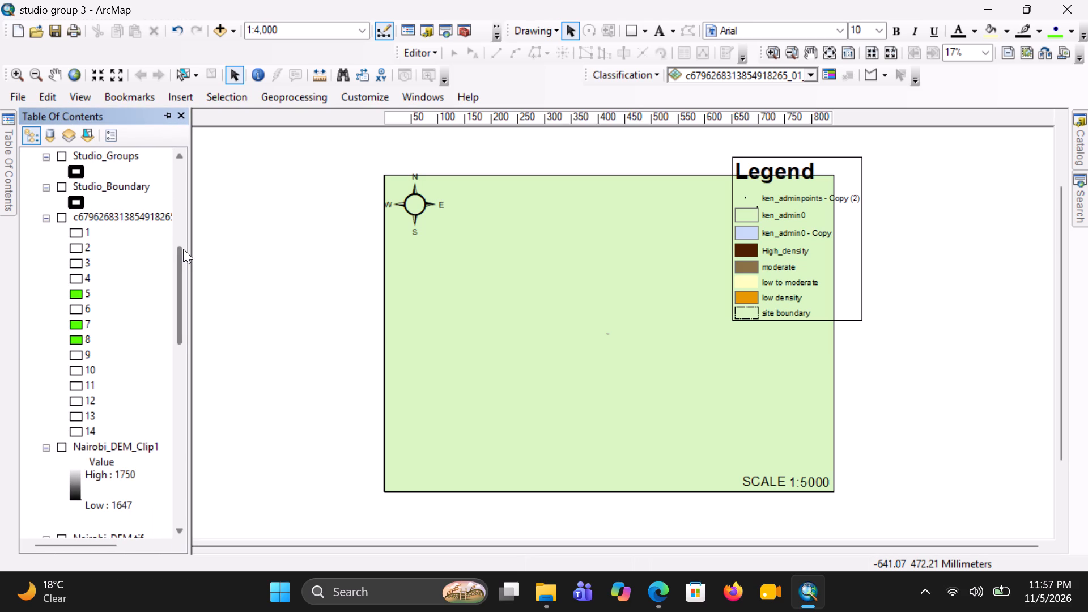
scroll(143, 234, up, 3)
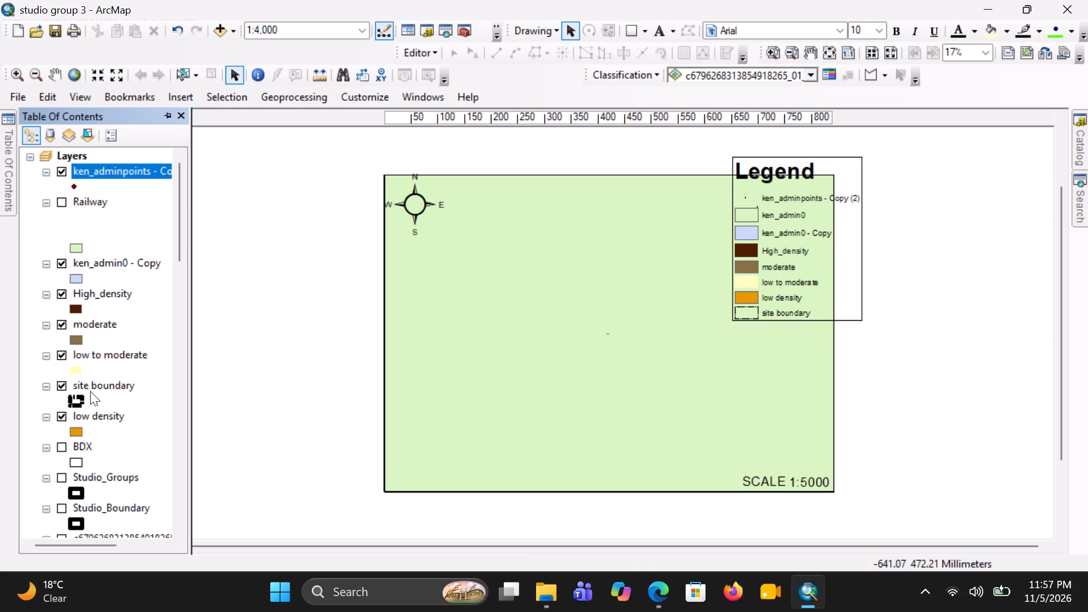
drag(99, 387, 113, 323)
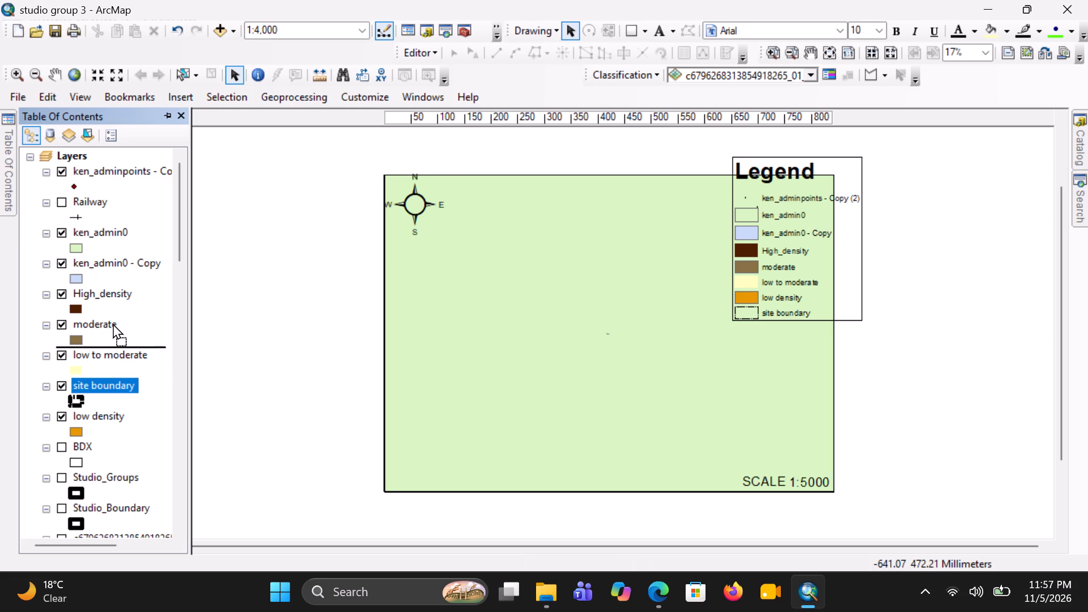
drag(113, 323, 118, 167)
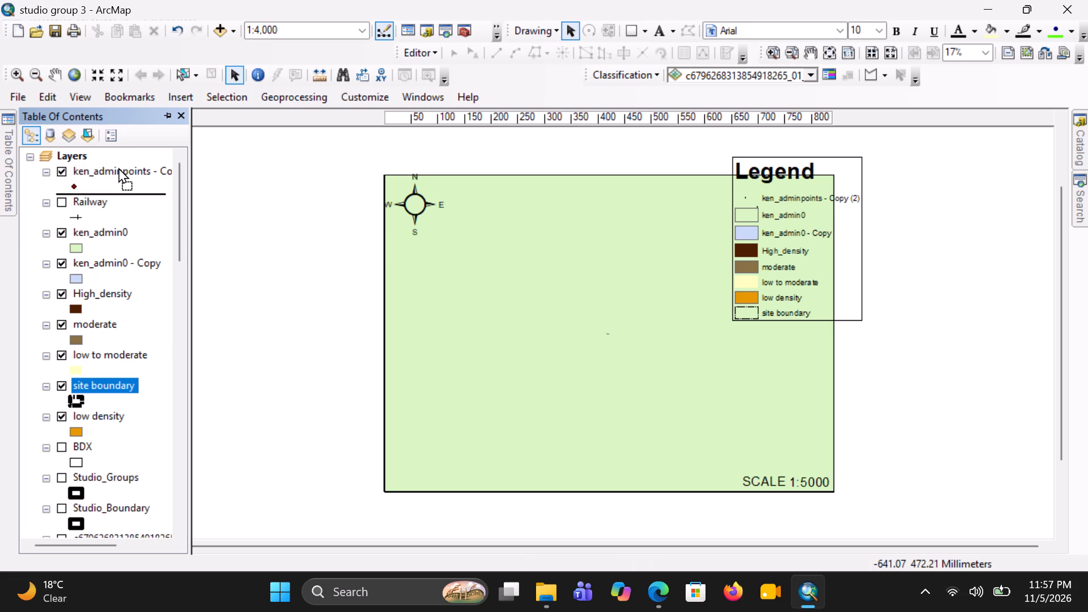
drag(118, 167, 119, 164)
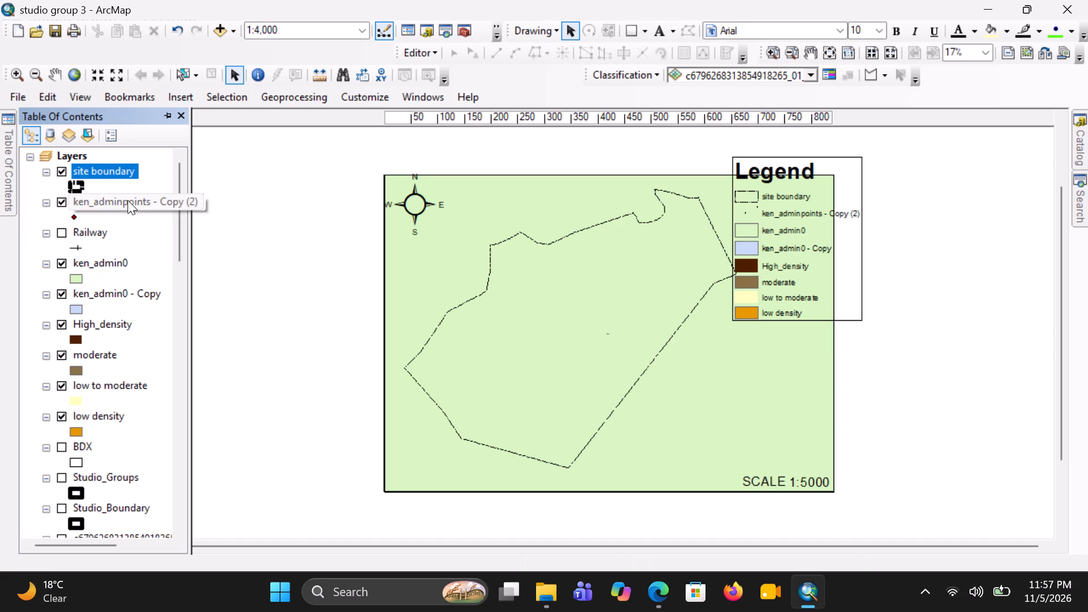
Examine the attribute table of the ken_admin0 layer and close it.
right_click(119, 258)
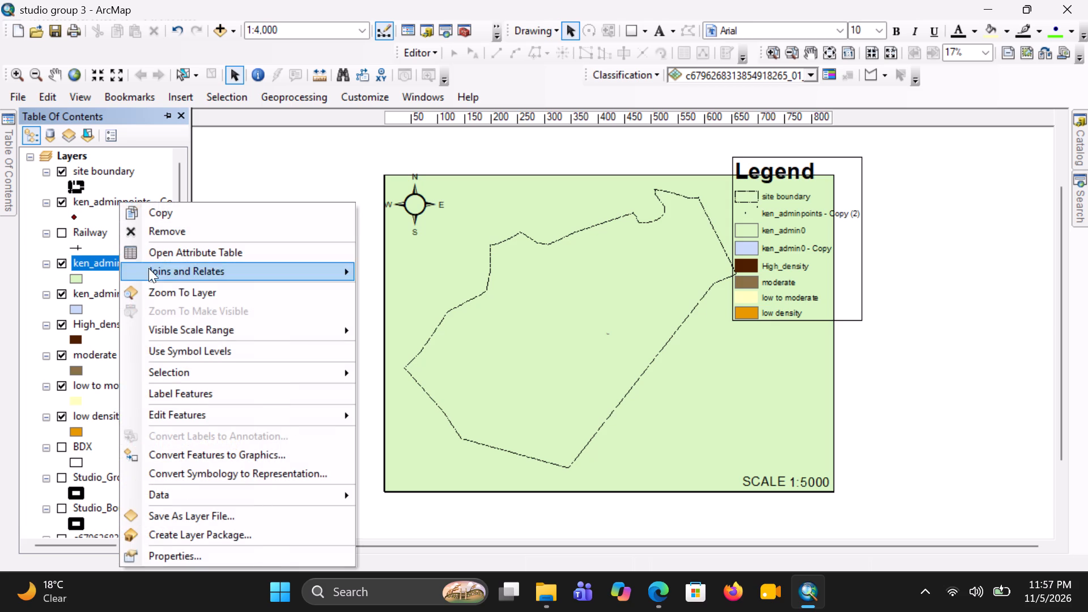
click(200, 253)
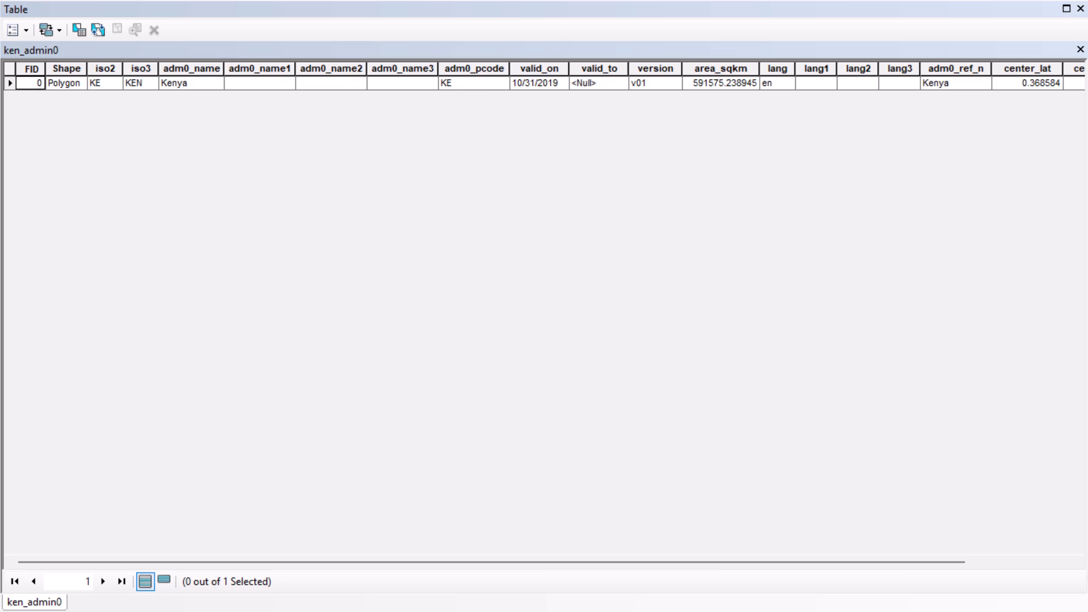
click(1077, 48)
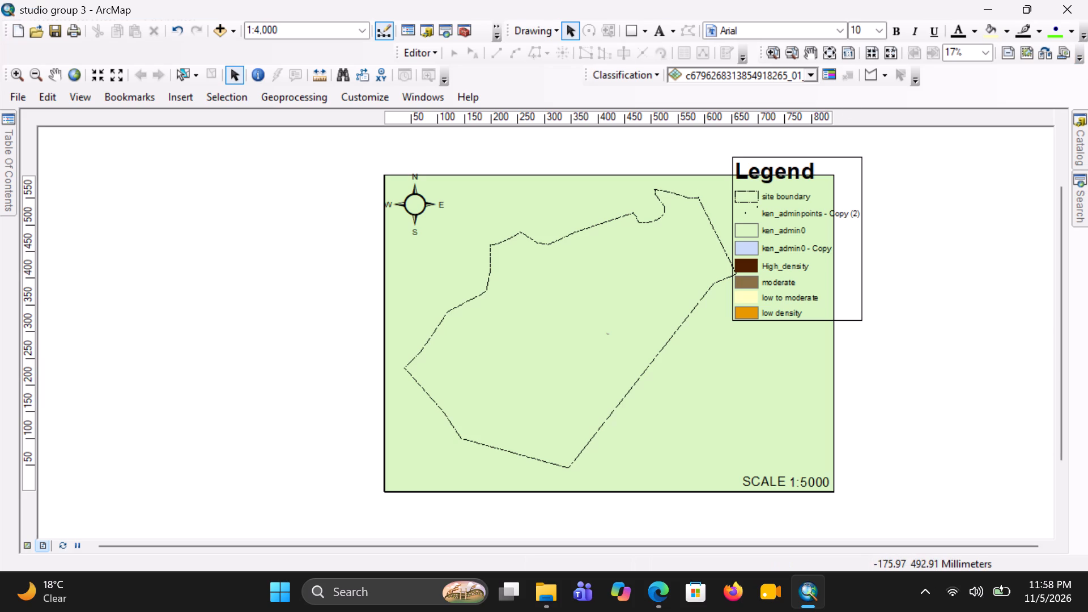
Switch the ken_admin0 layer's symbology to graduated colors and enable showing class ranges using feature values.
click(4, 191)
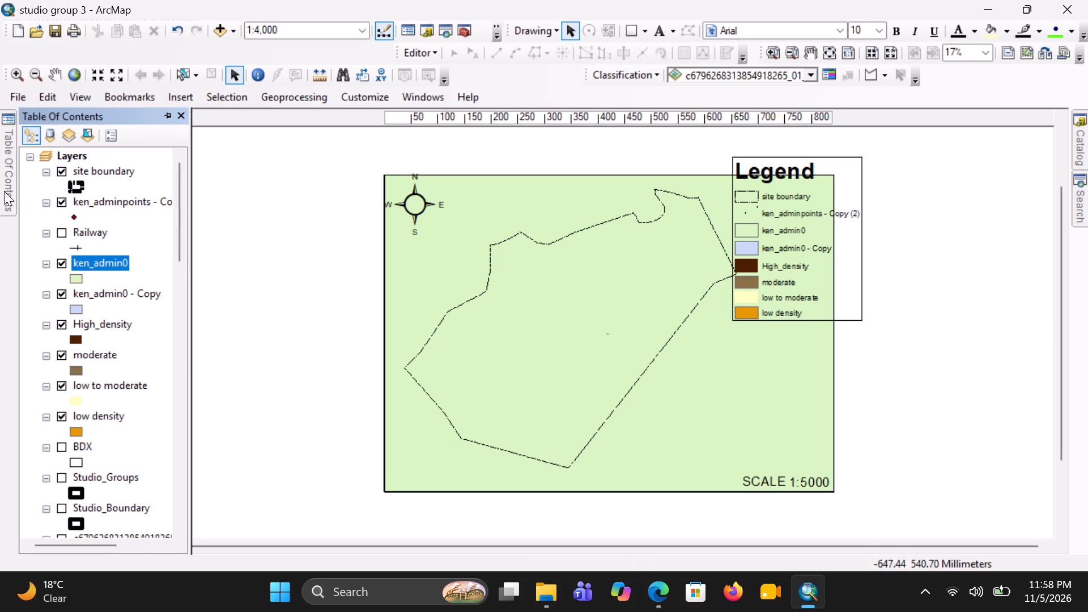
right_click(109, 264)
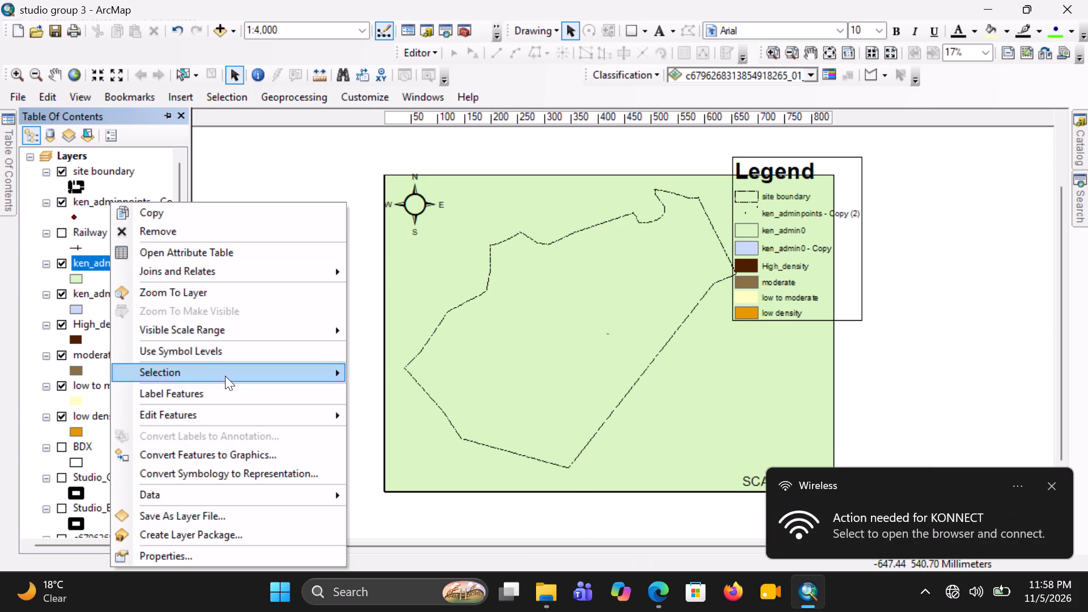
scroll(225, 376, down, 3)
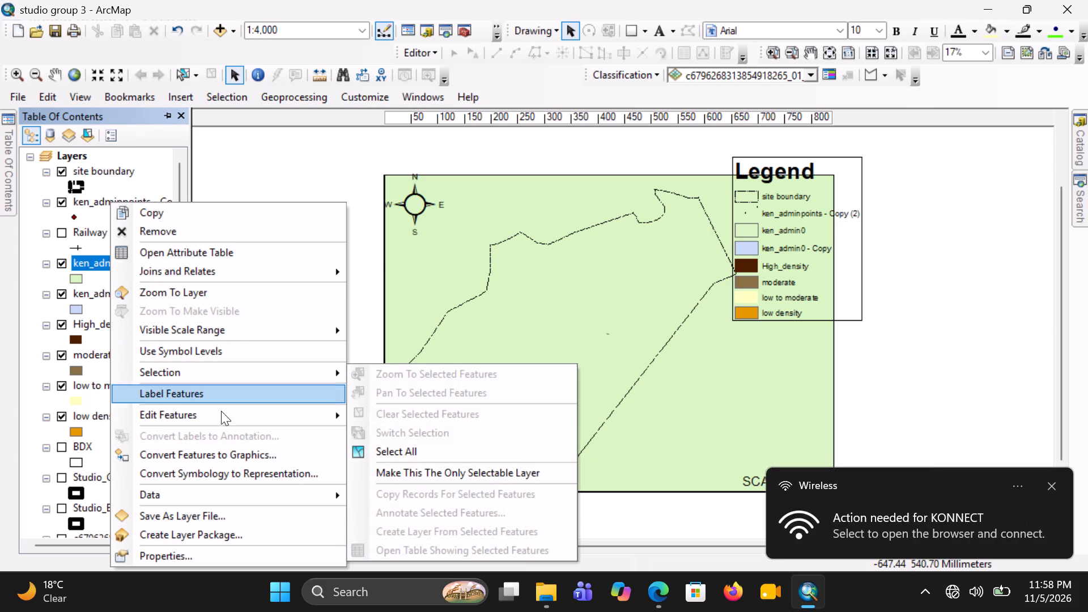
click(190, 550)
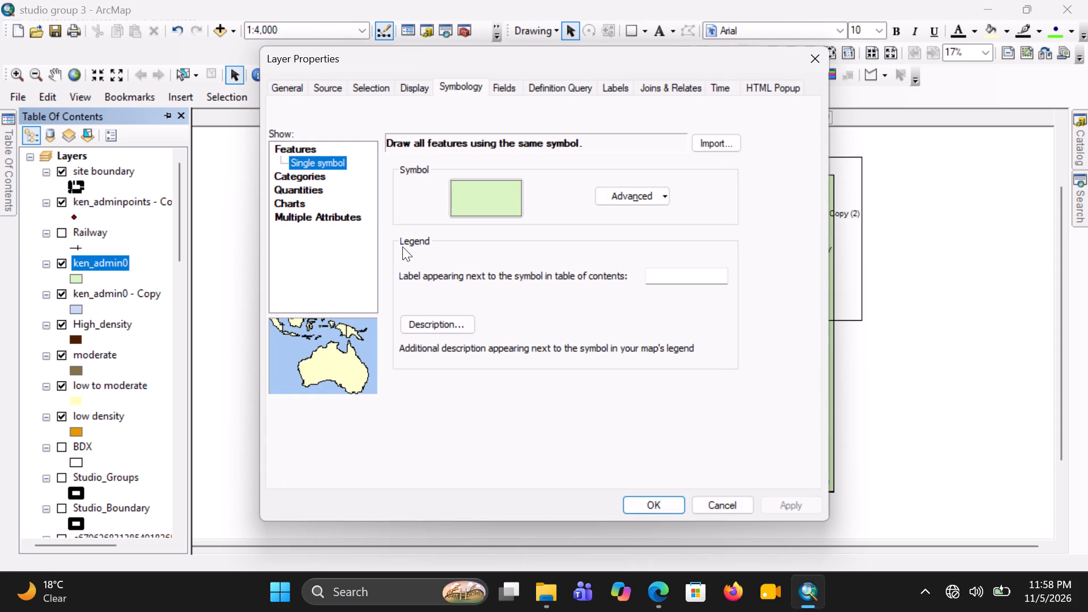
click(307, 188)
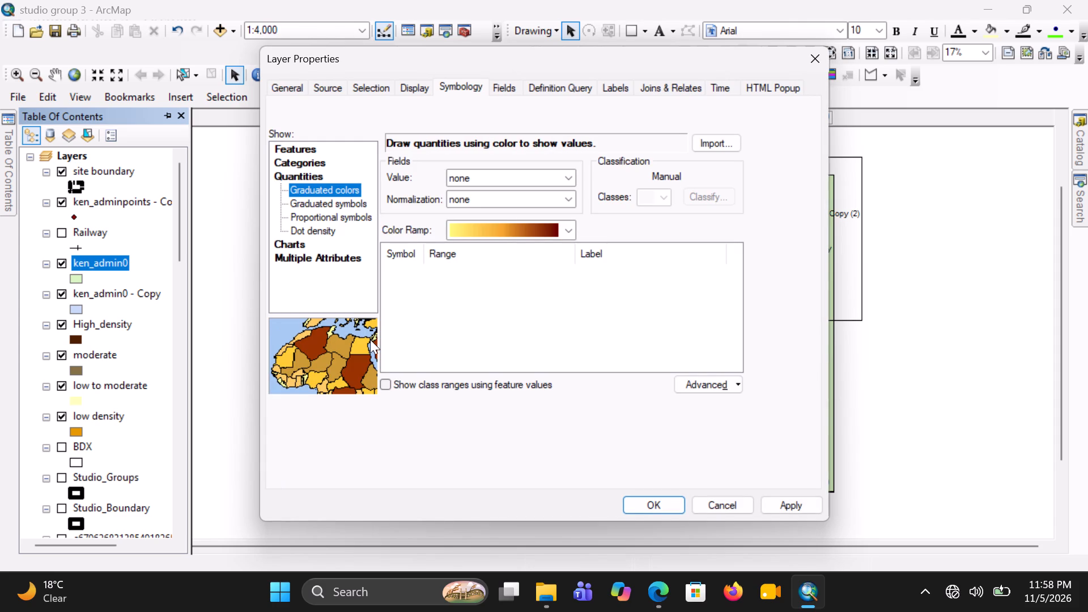
click(385, 380)
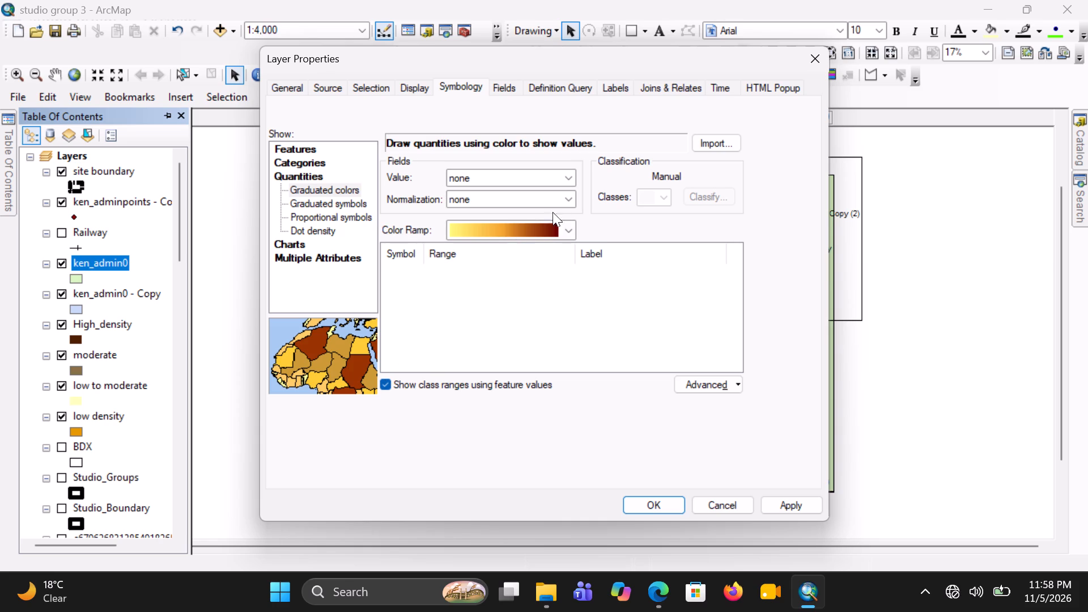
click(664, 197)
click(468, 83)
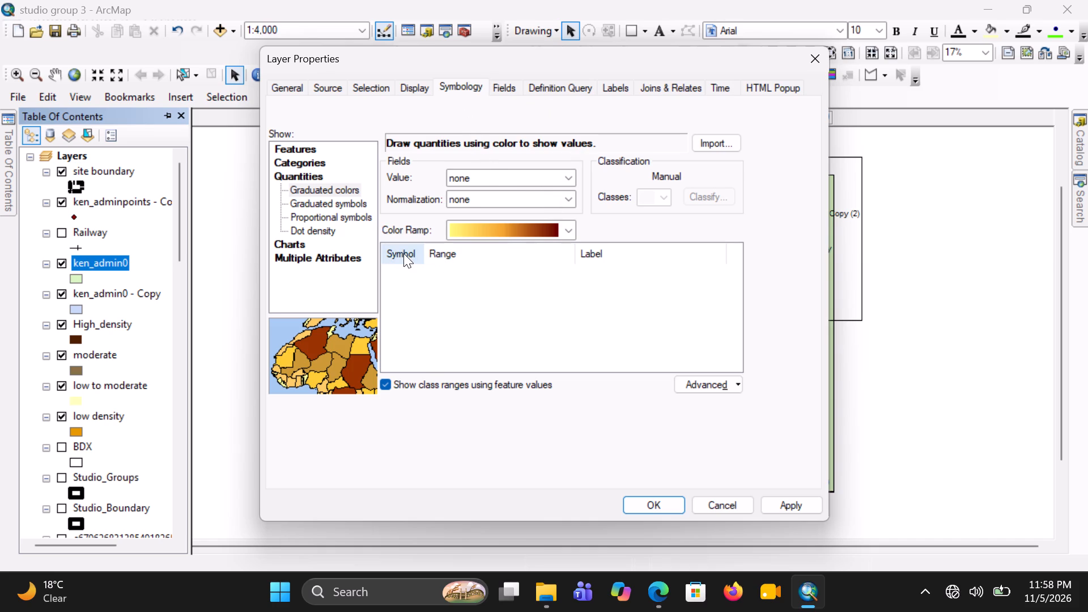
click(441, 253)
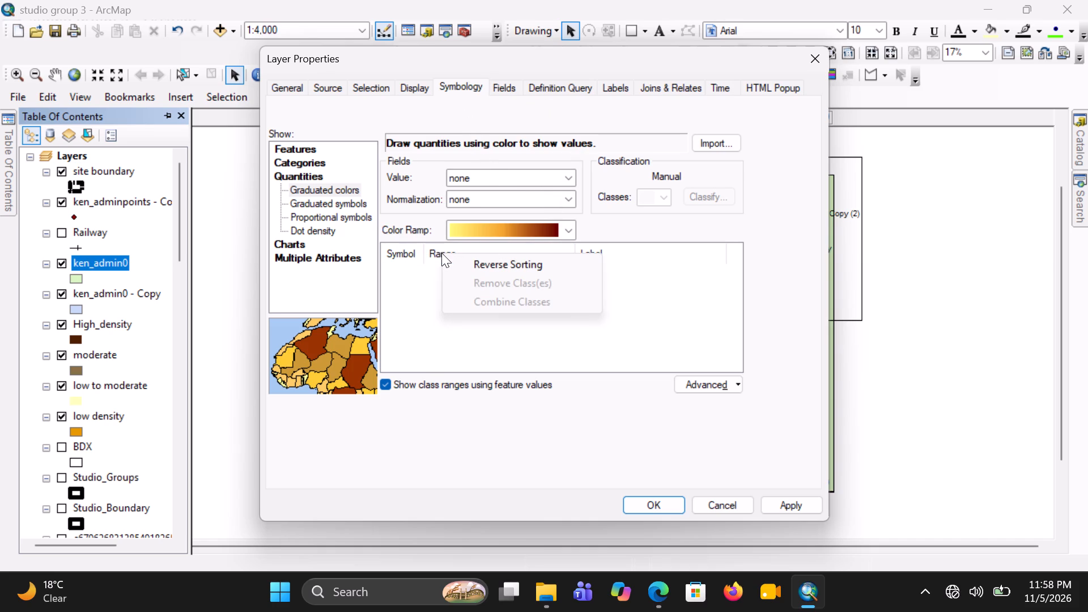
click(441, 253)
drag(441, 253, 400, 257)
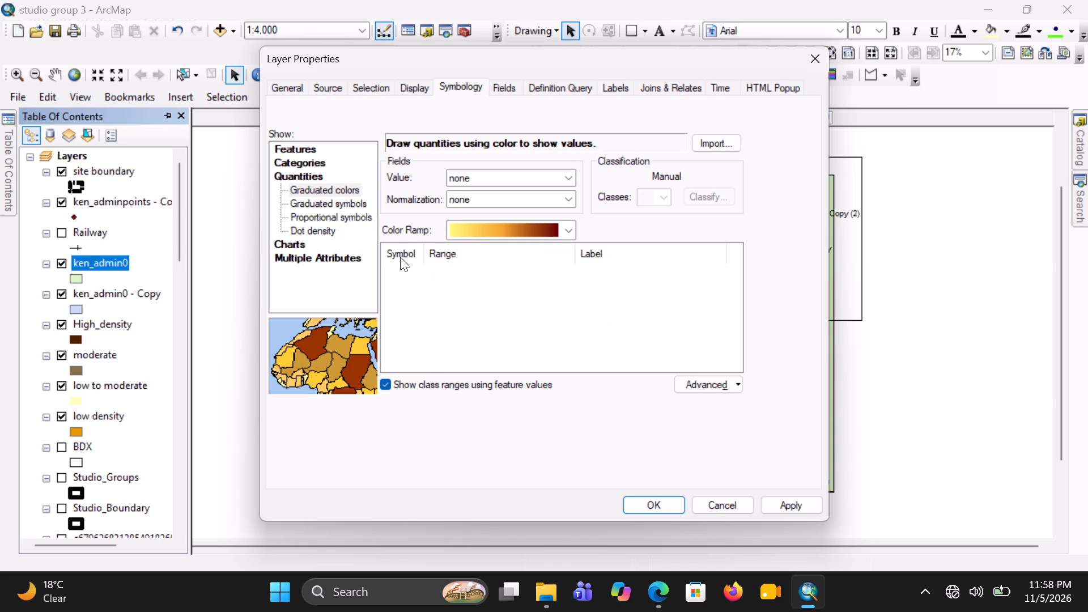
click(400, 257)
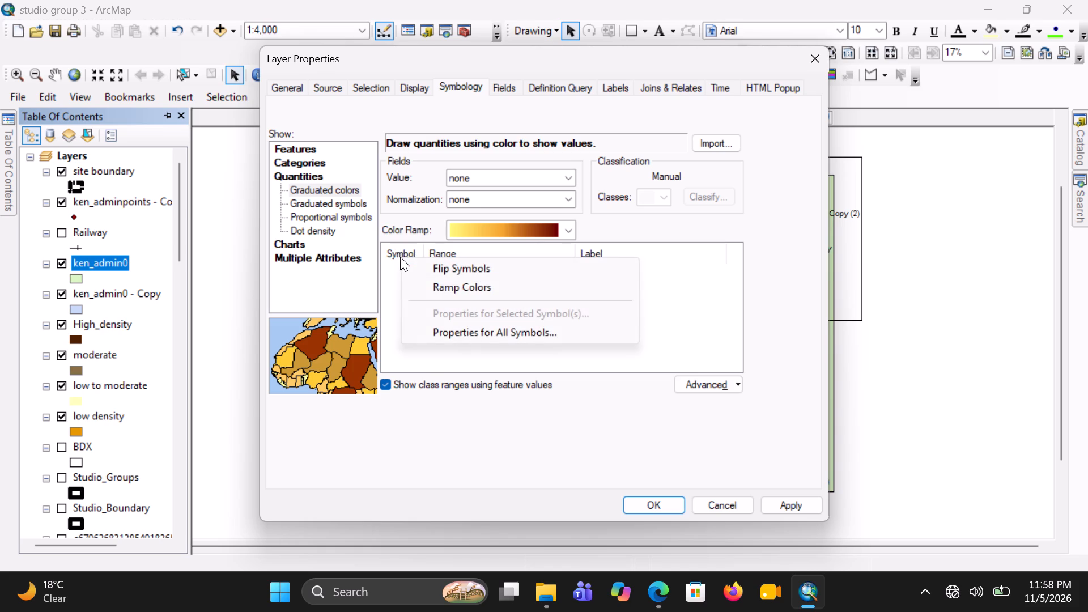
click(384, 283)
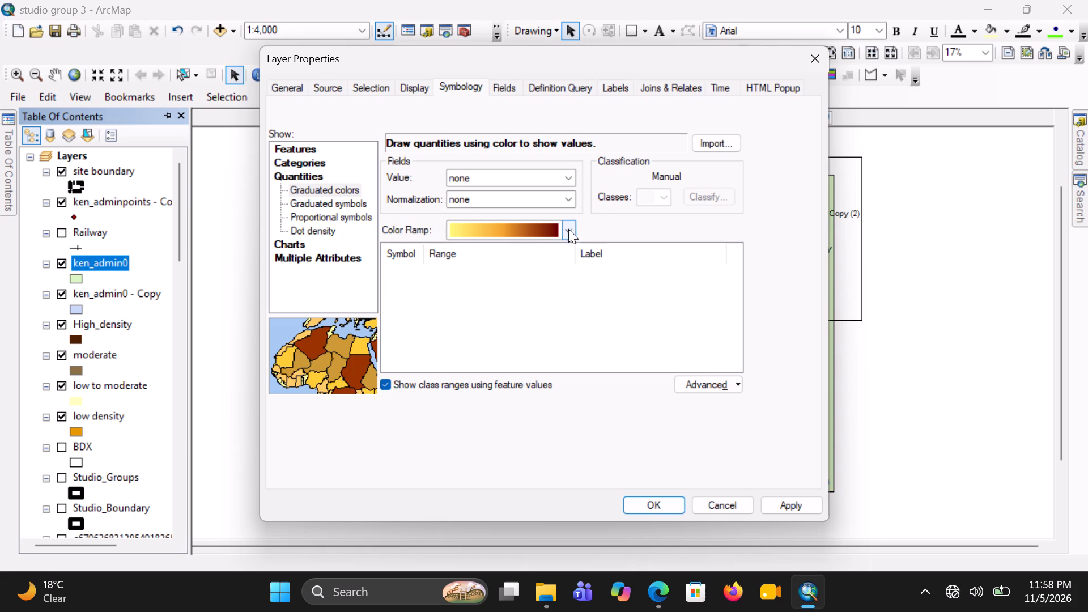
Choose the light-to-dark gray color ramp for the ken_admin0 layer's graduated colors.
click(569, 228)
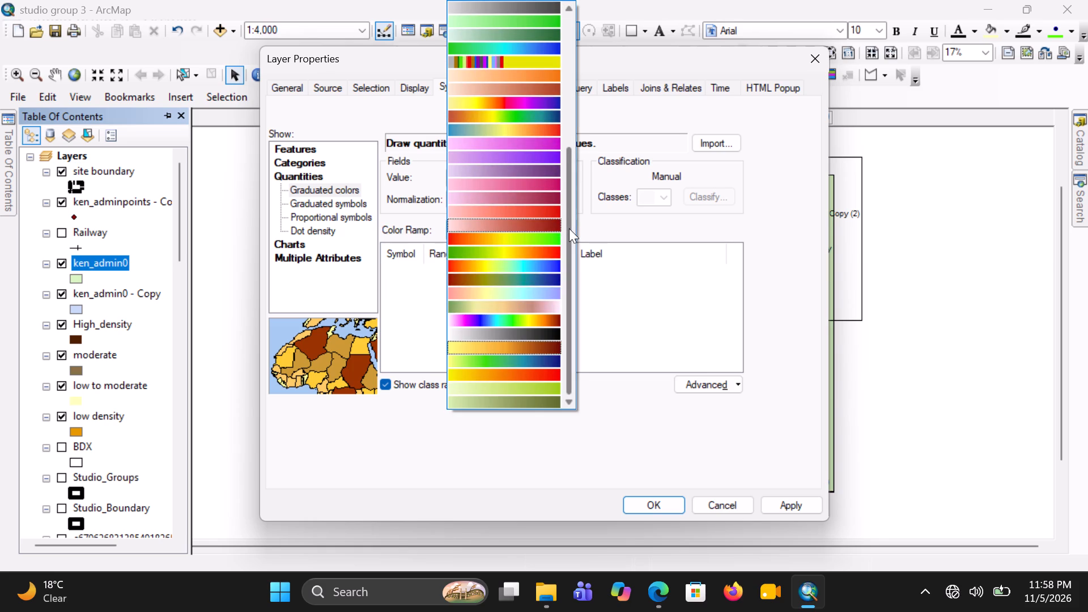
scroll(506, 192, up, 2)
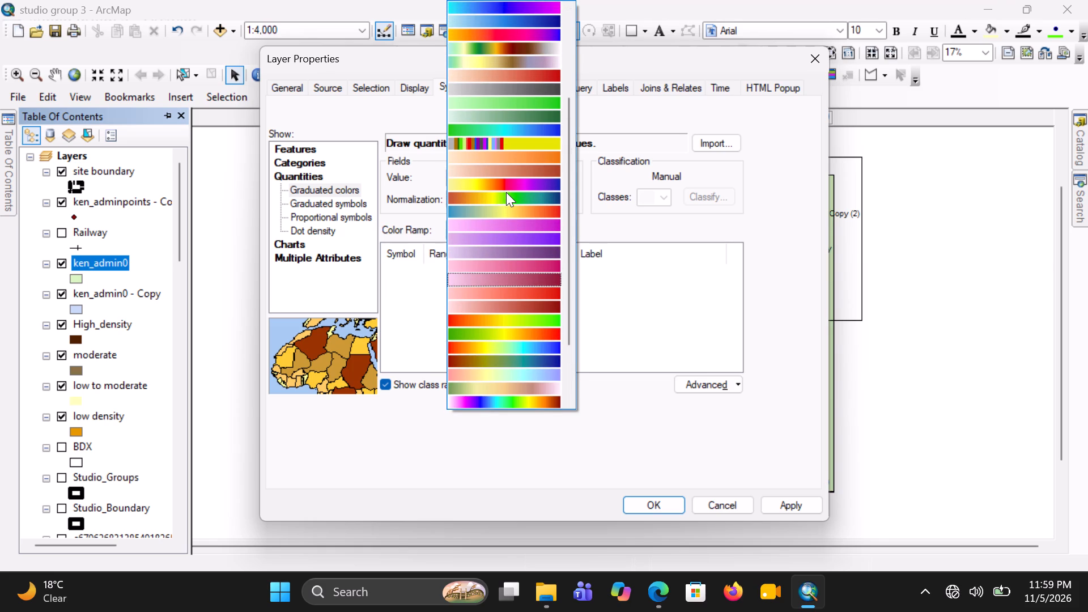
click(539, 87)
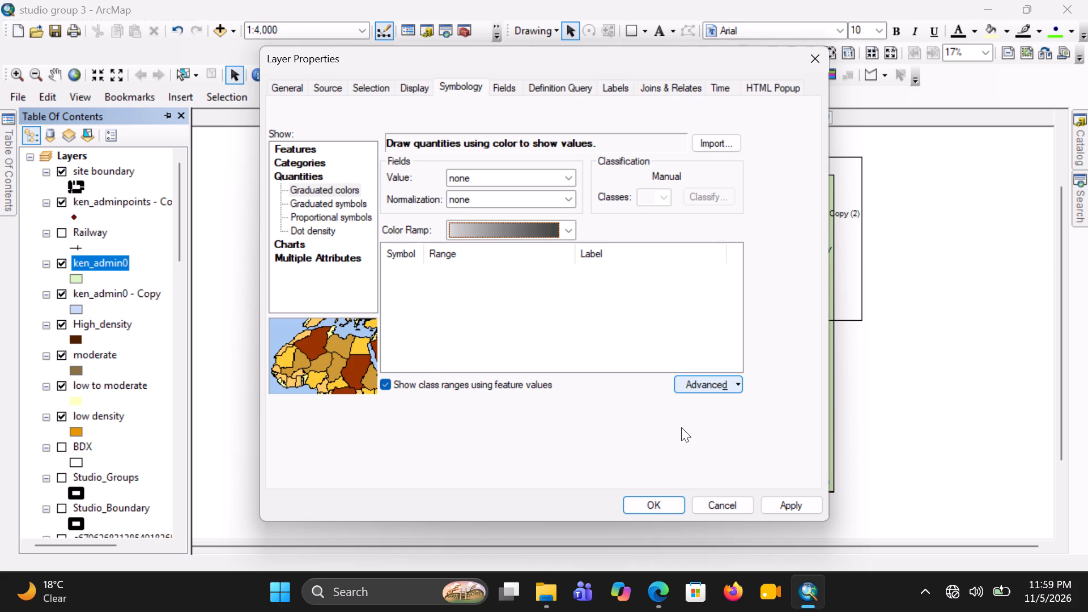
Look through the Quantities symbology types for ken_admin0 and apply Graduated colors with the value field left at none.
click(334, 186)
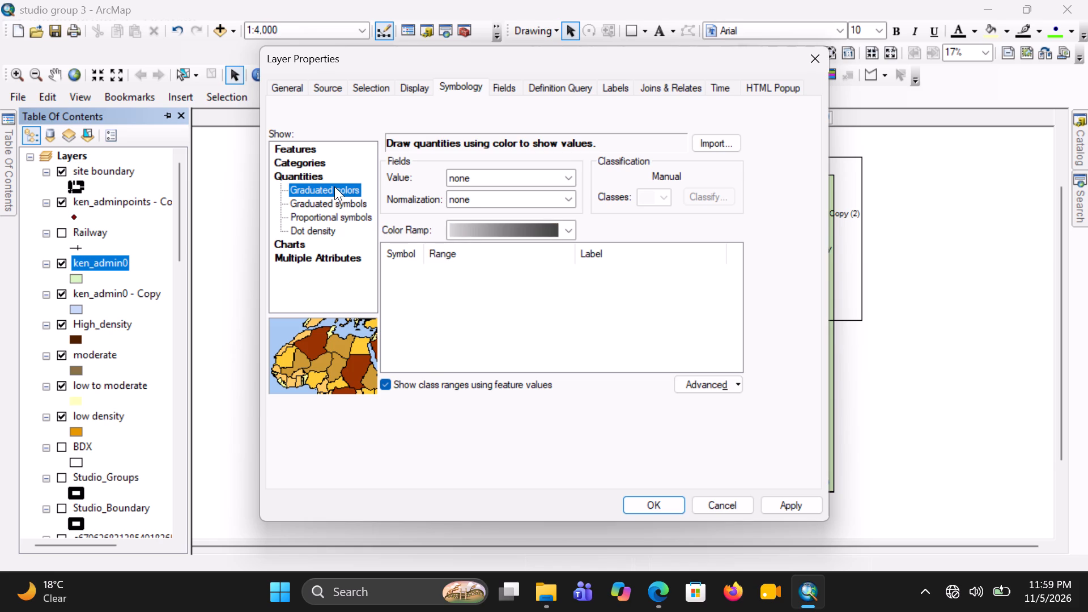
click(337, 202)
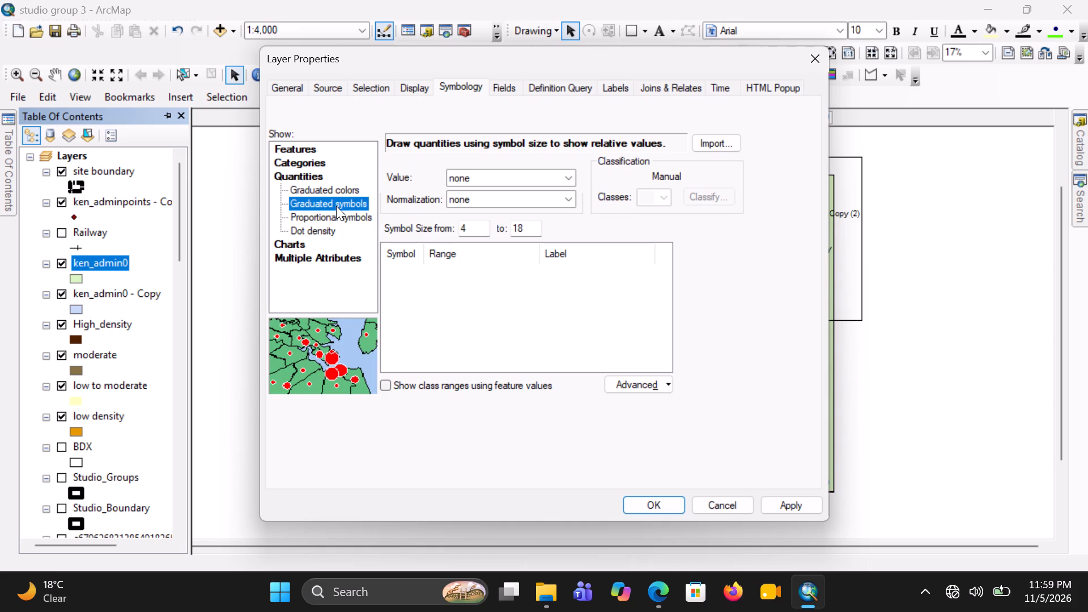
click(336, 214)
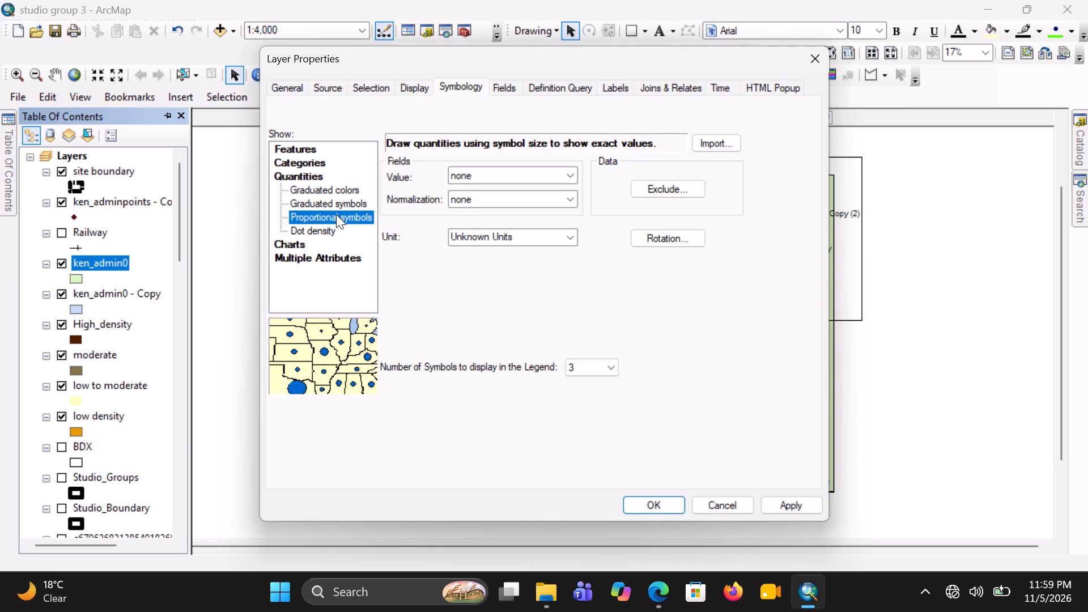
click(330, 228)
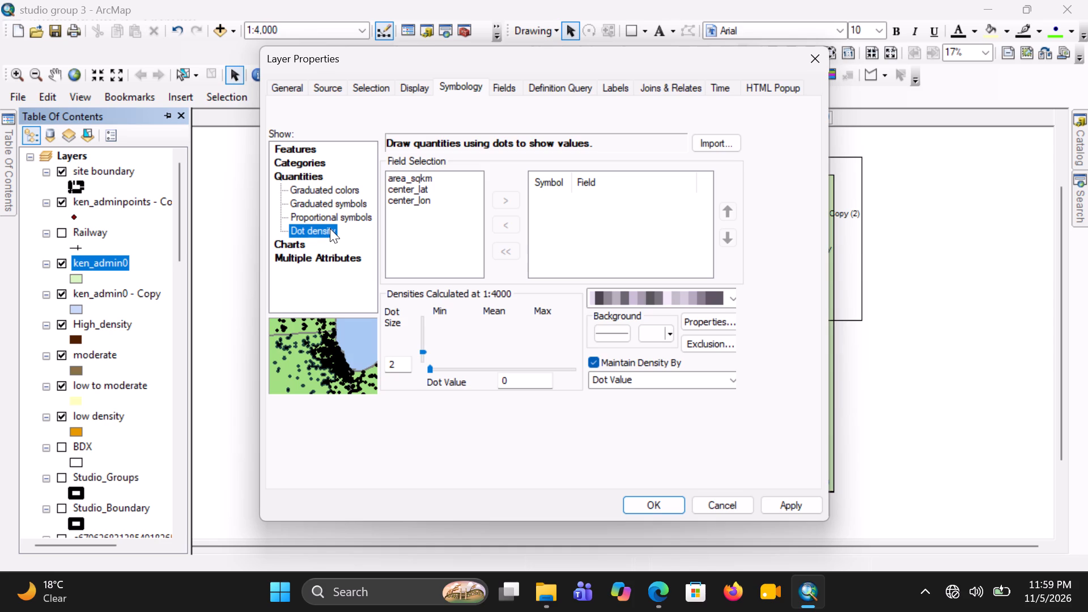
click(325, 184)
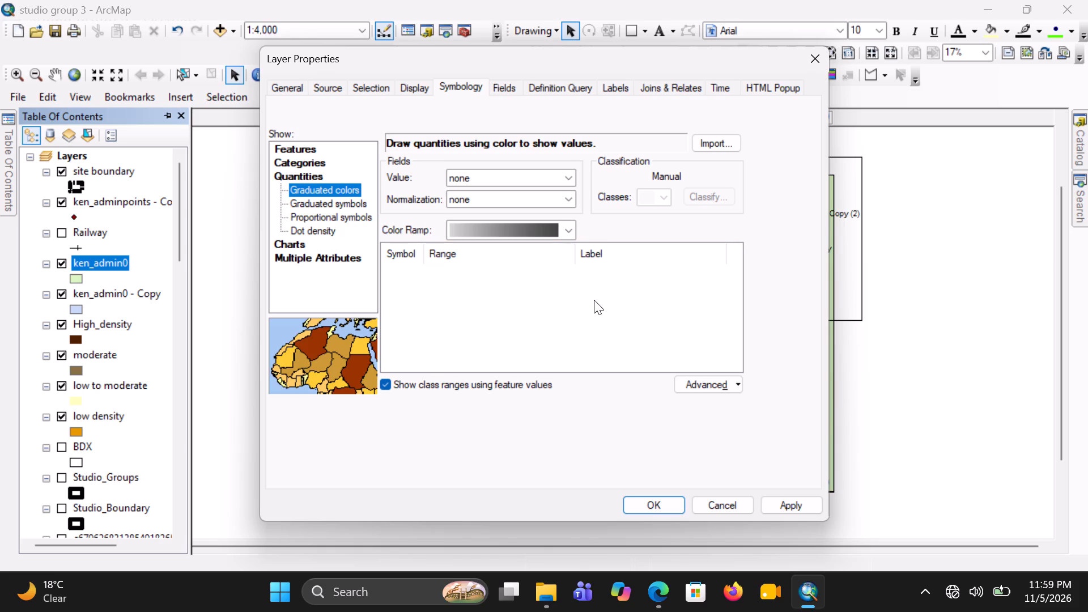
click(739, 381)
drag(593, 462, 784, 504)
click(784, 504)
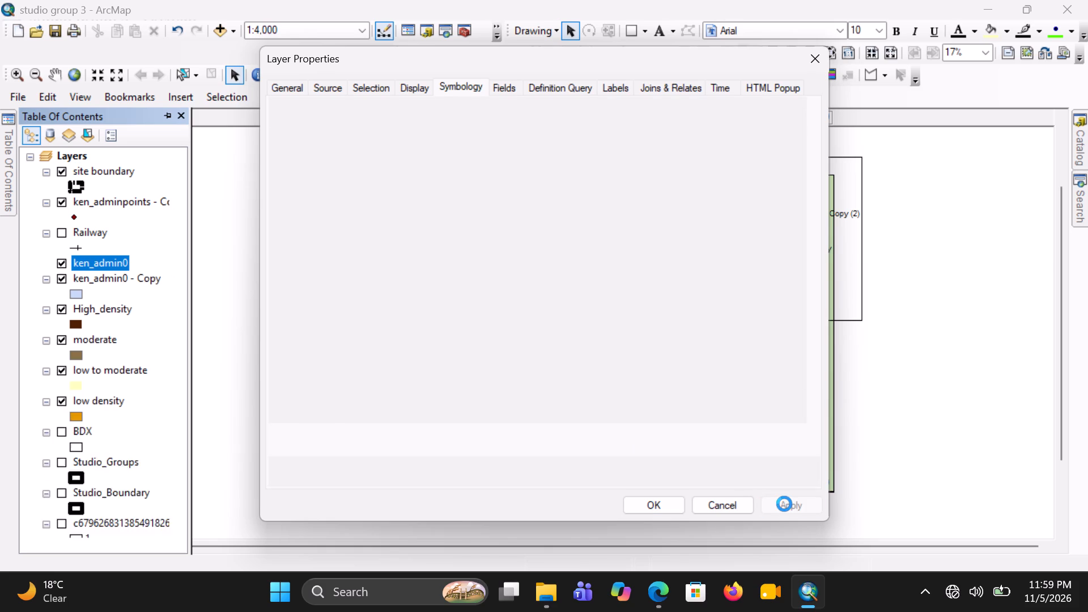
click(649, 503)
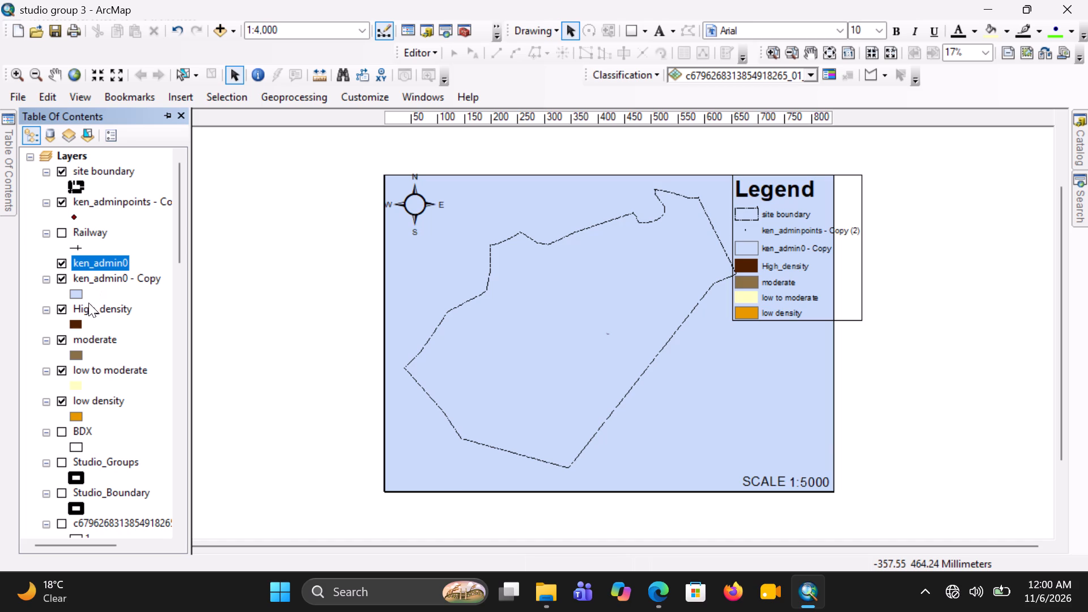
Apply Graduated colors symbology with the grey color ramp and no value field to the ken_admin0 - Copy layer.
right_click(111, 279)
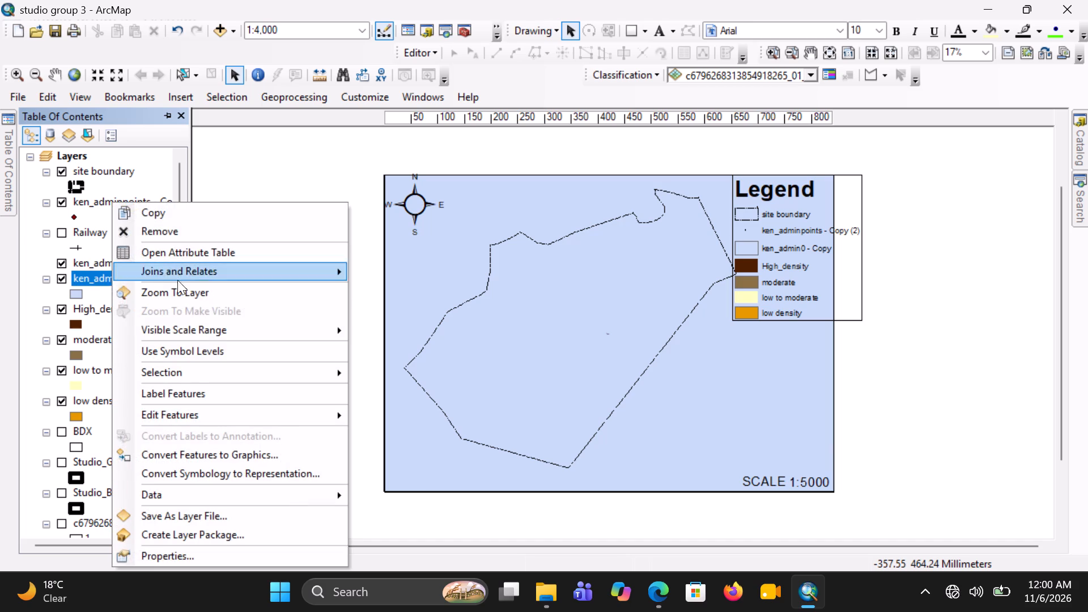
click(196, 549)
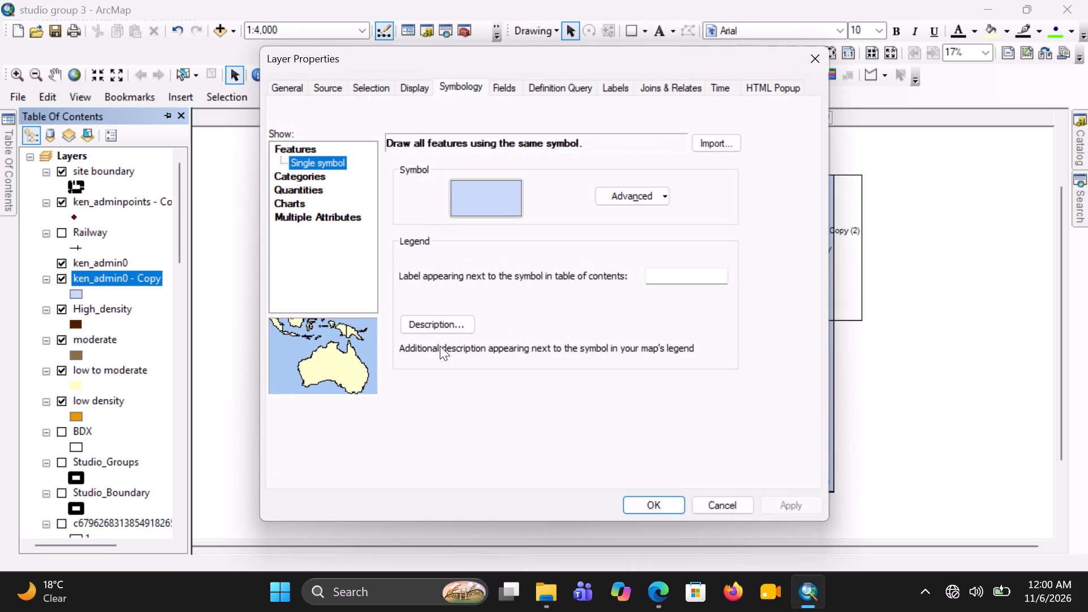
click(303, 190)
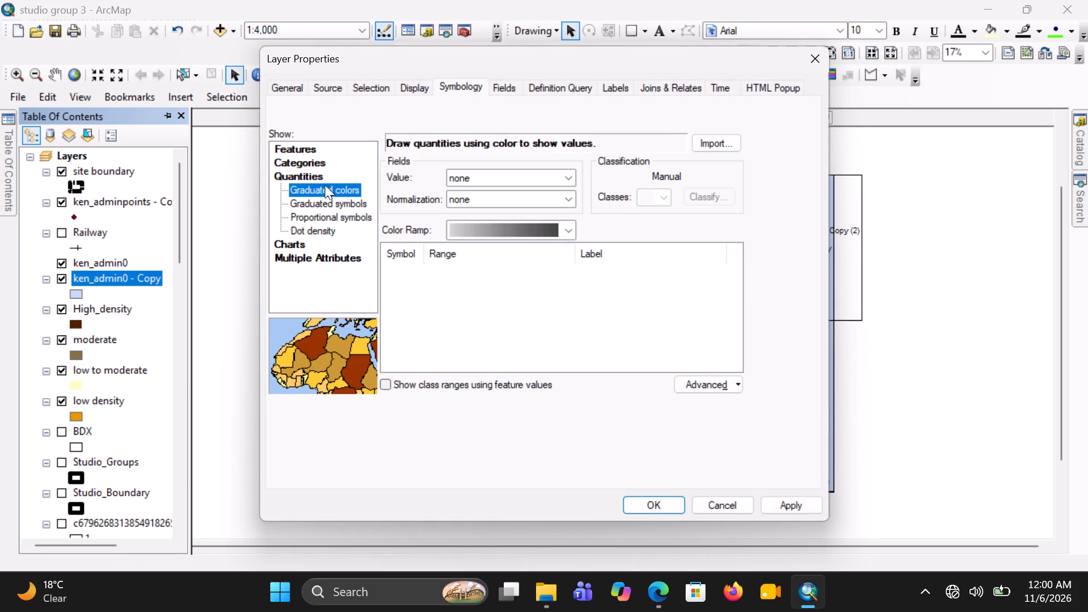
click(466, 84)
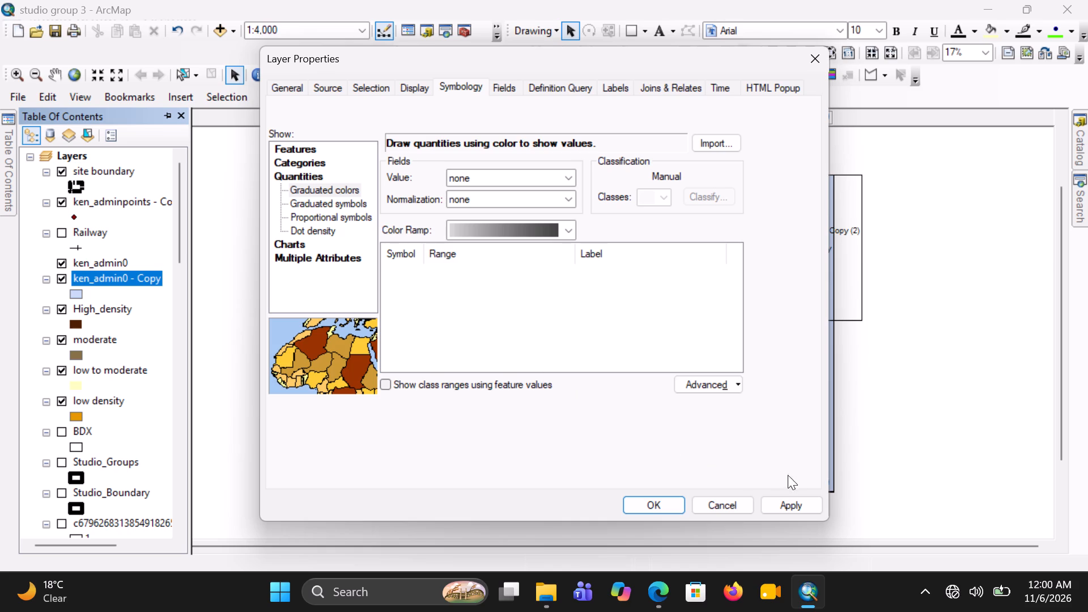
click(791, 503)
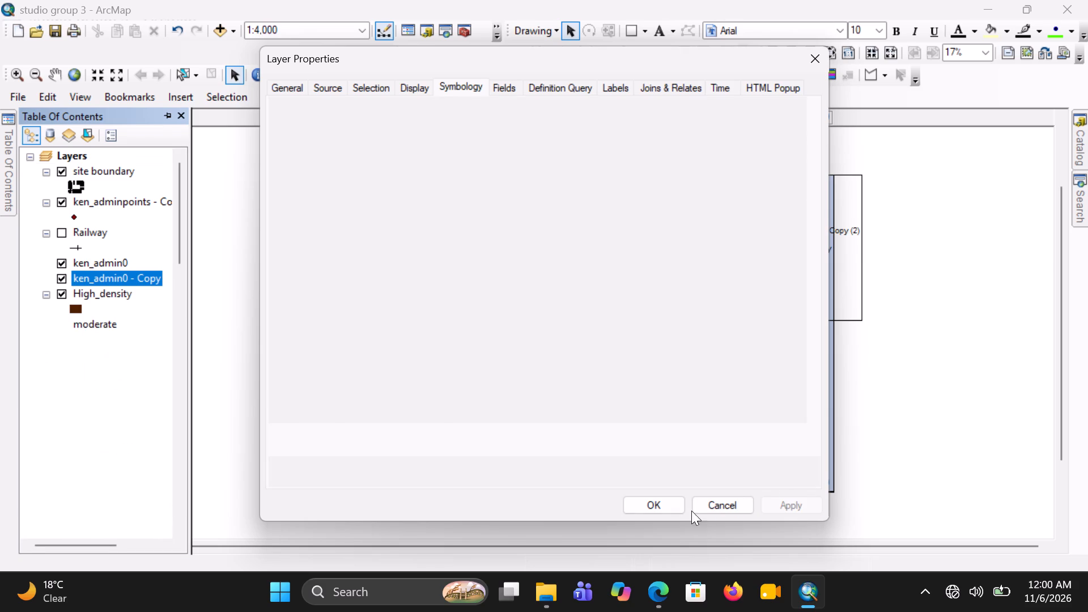
click(668, 504)
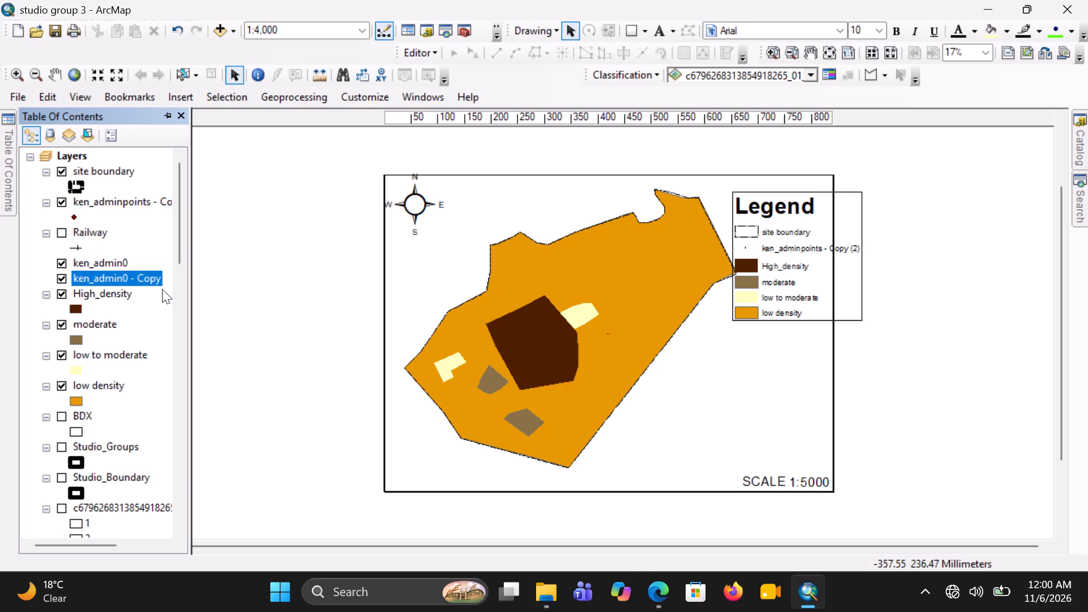
Save the ken_adminpoints - Copy (2) layer as the layer file ken_adminpoints - Copy (2).lyr in C:\Studio2026.
right_click(125, 203)
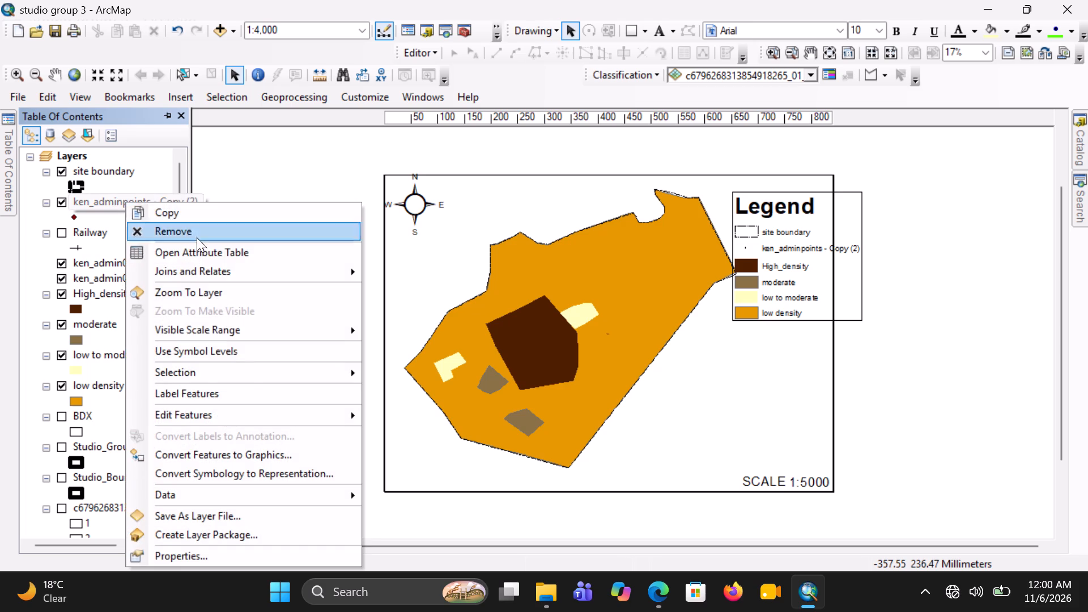
scroll(243, 431, down, 2)
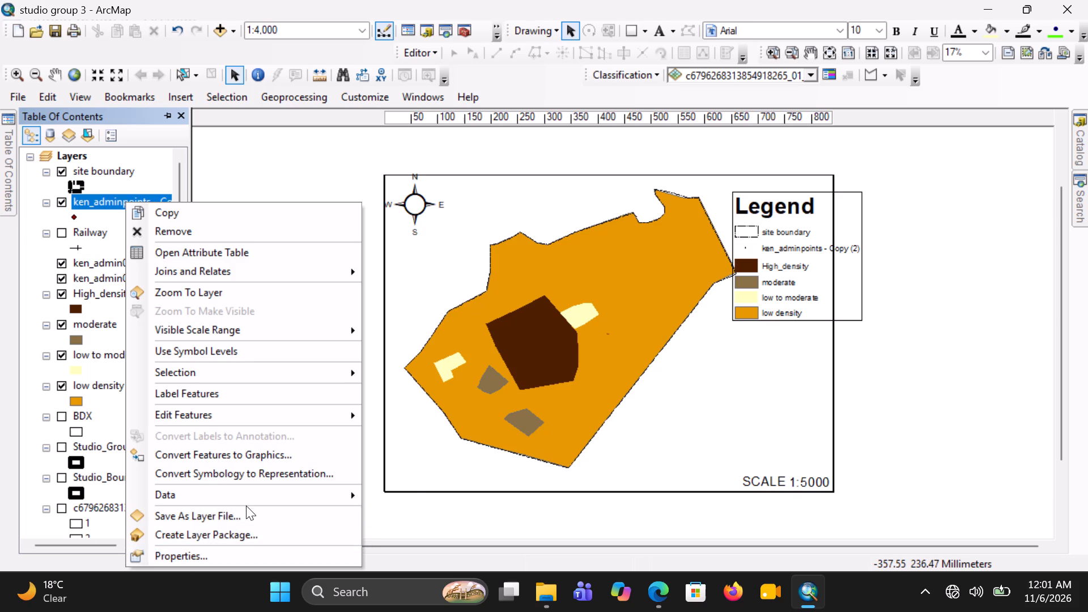
click(217, 516)
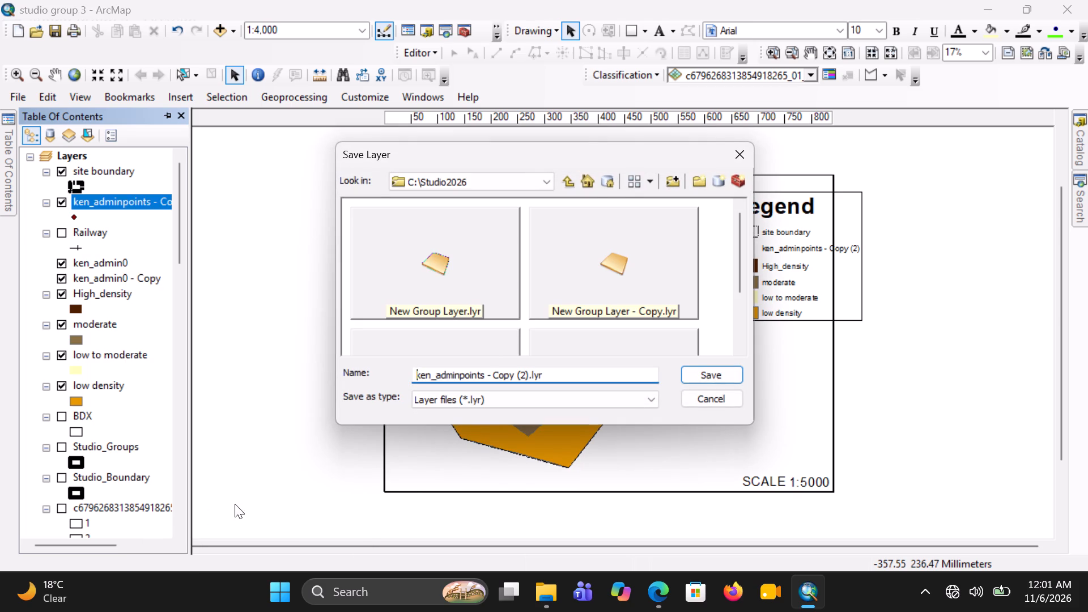
scroll(500, 335, down, 1)
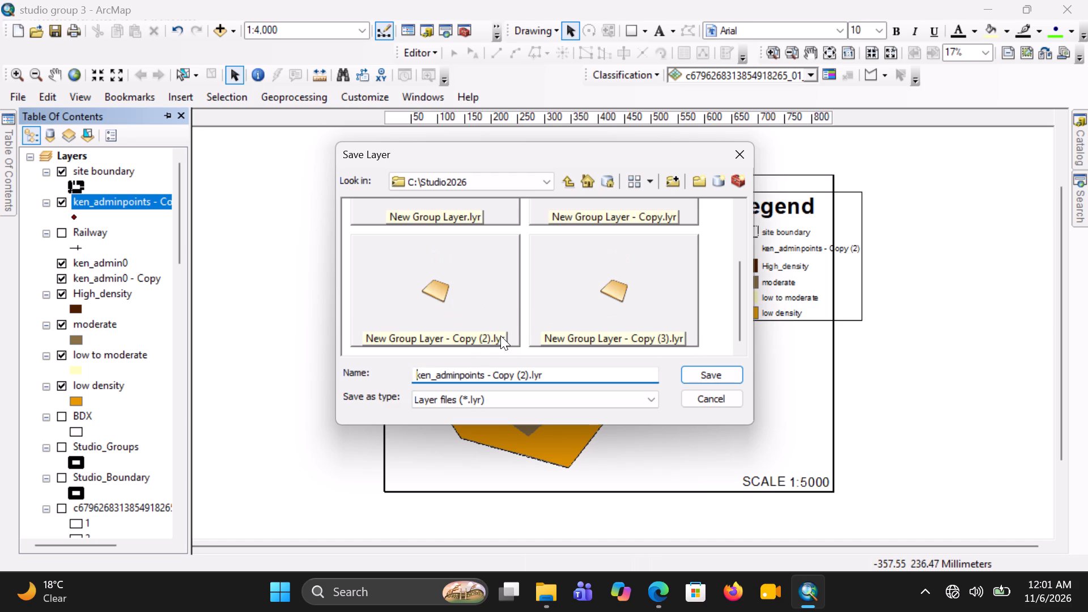
scroll(500, 335, up, 2)
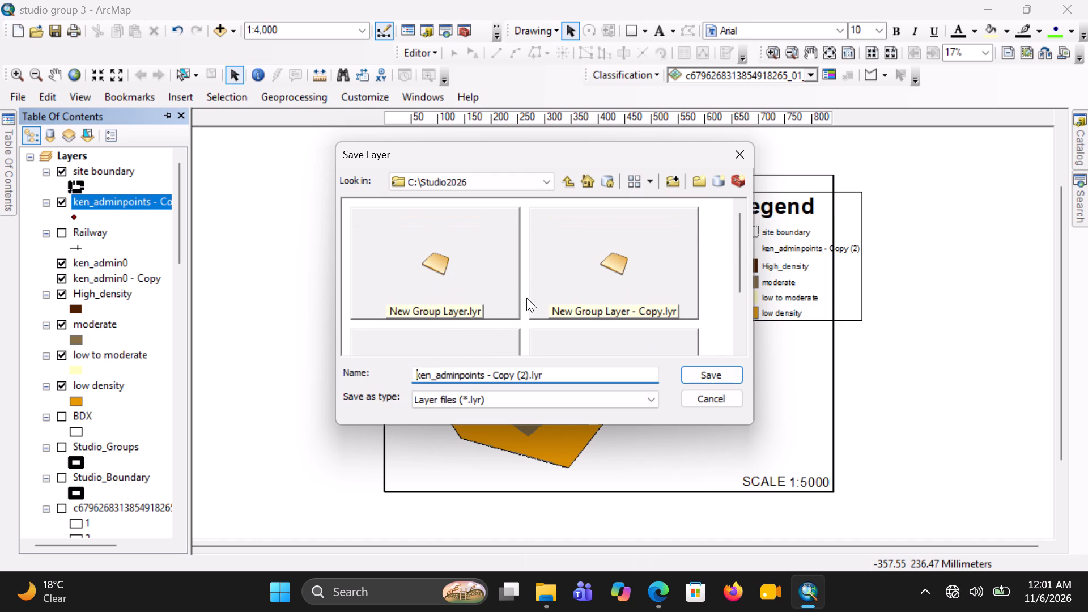
click(703, 371)
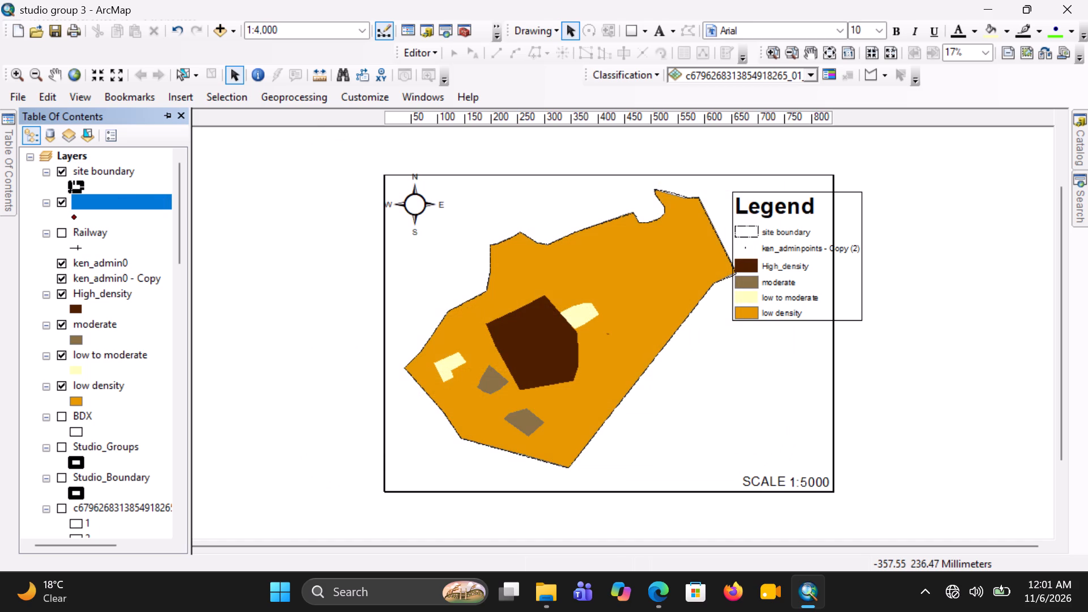
Symbolize ken_adminpoints - Copy (2) by unique admin_leve values with the muted grey-purple color ramp, adding all values and excluding all other values.
right_click(129, 203)
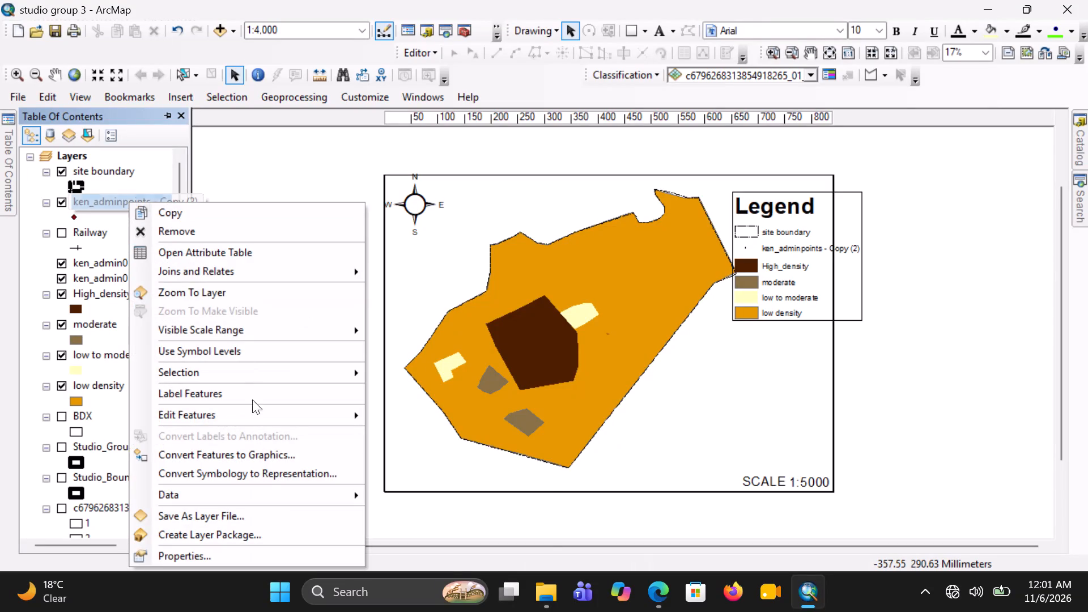
click(235, 556)
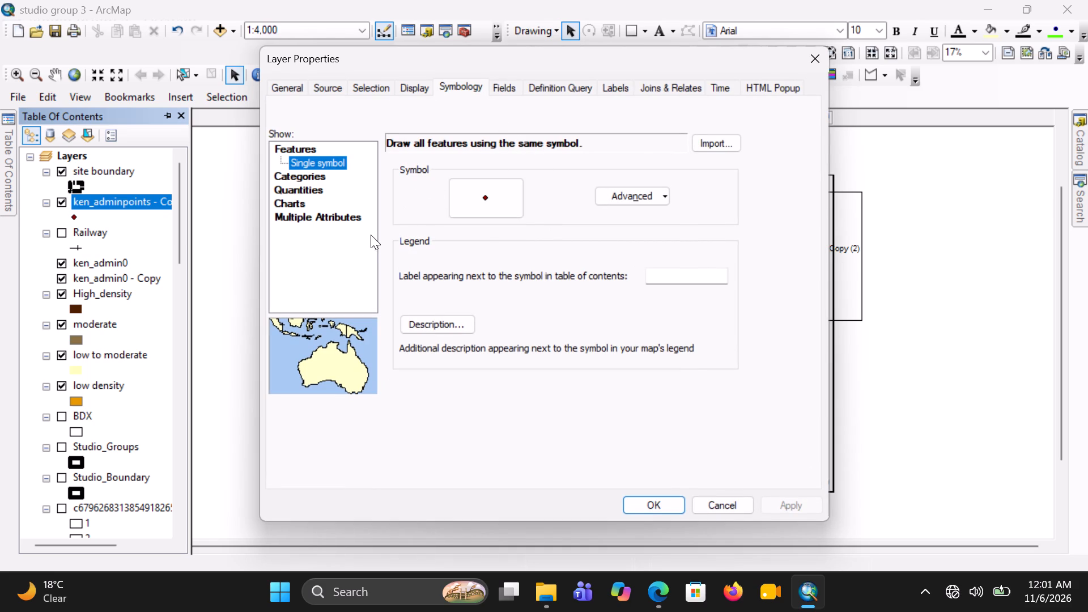
click(307, 174)
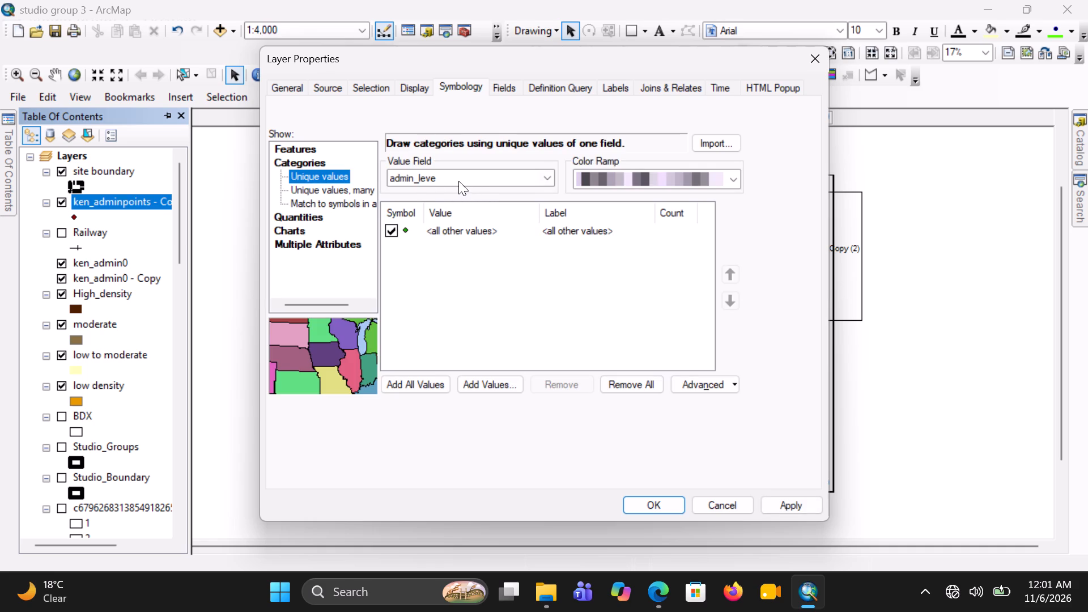
click(407, 225)
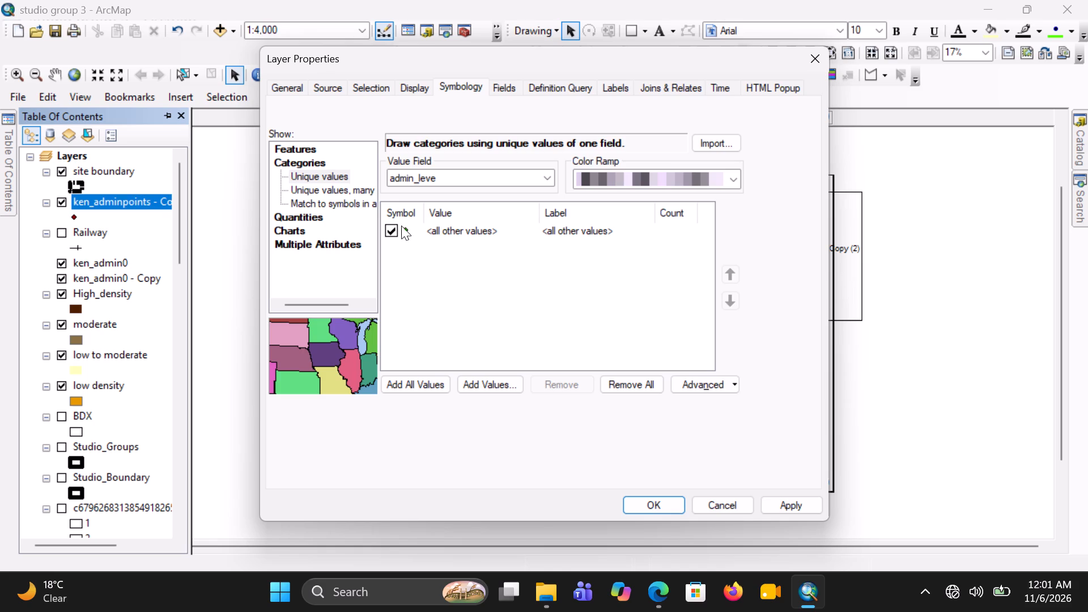
click(392, 229)
click(733, 177)
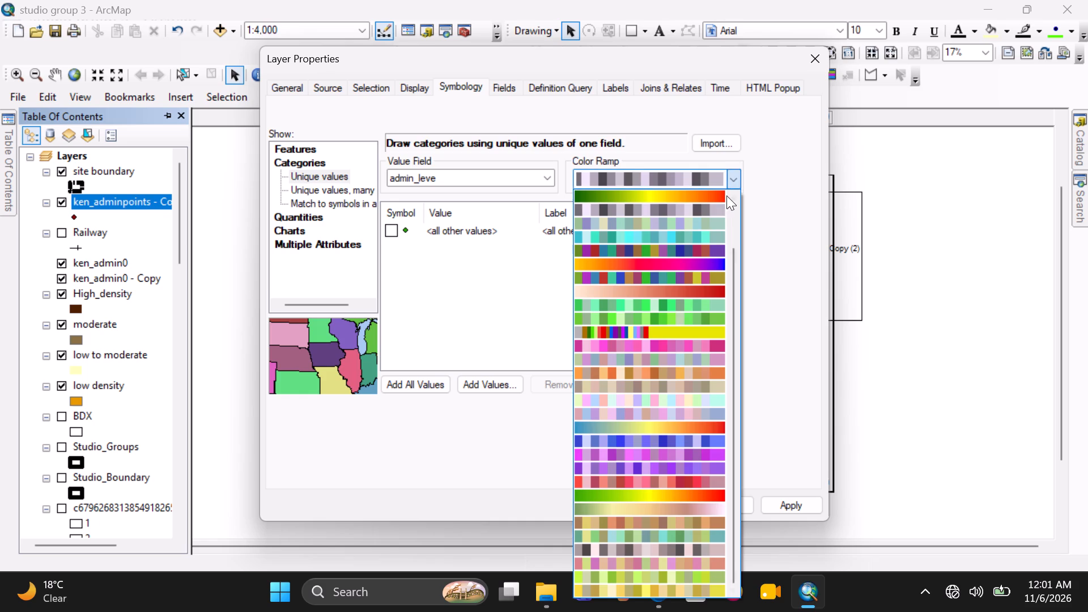
click(706, 210)
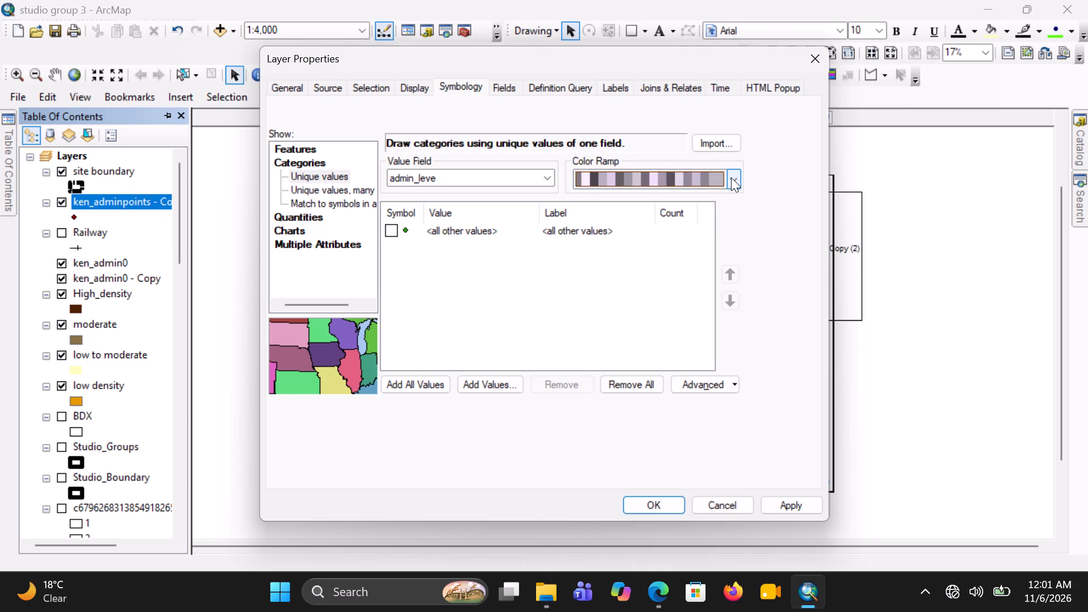
click(731, 271)
click(731, 271)
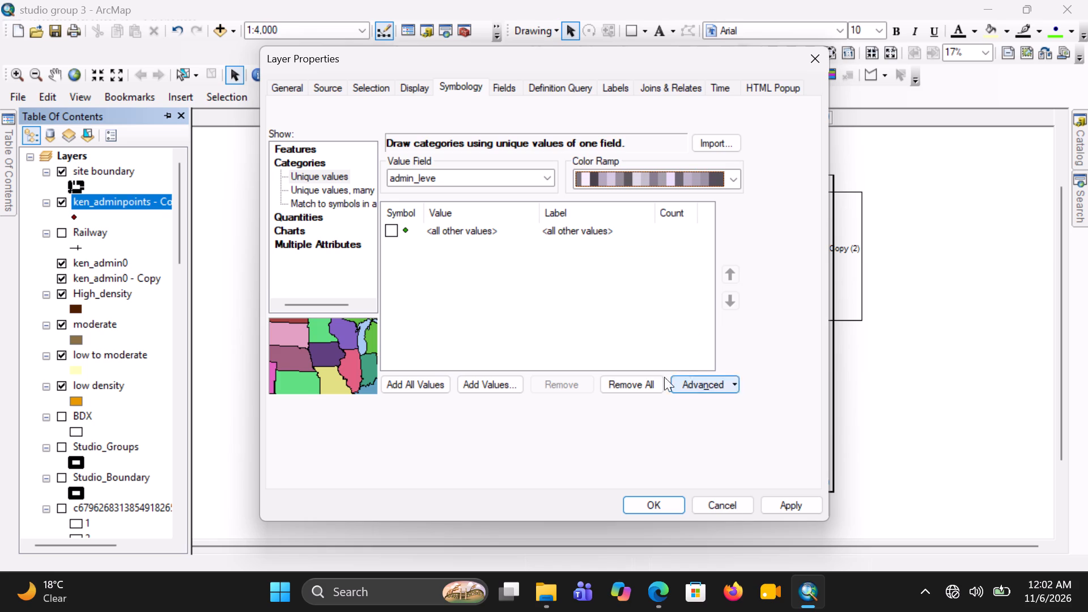
click(413, 383)
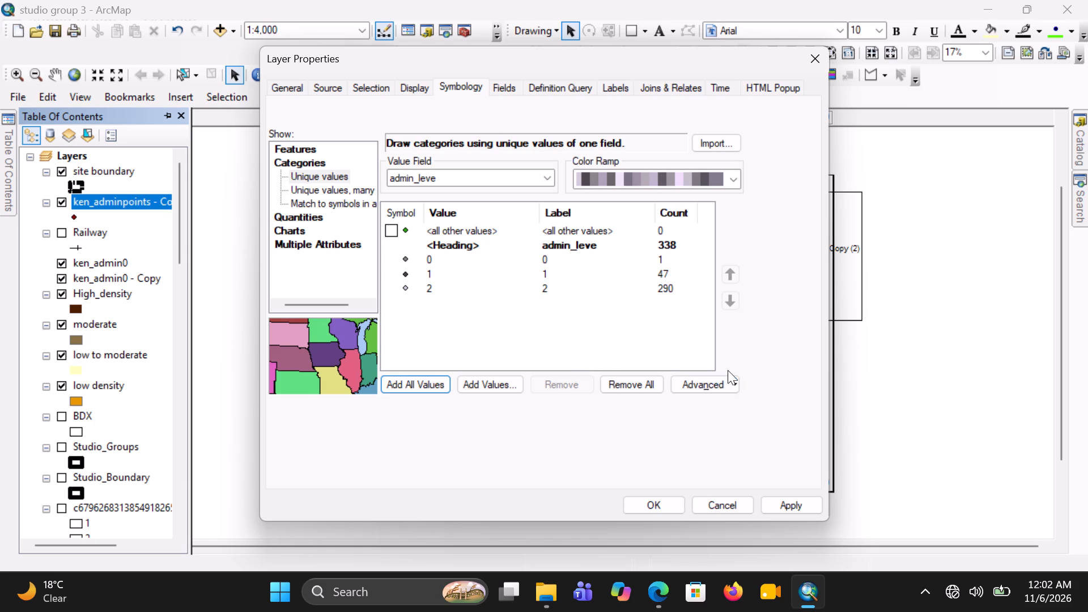
click(784, 506)
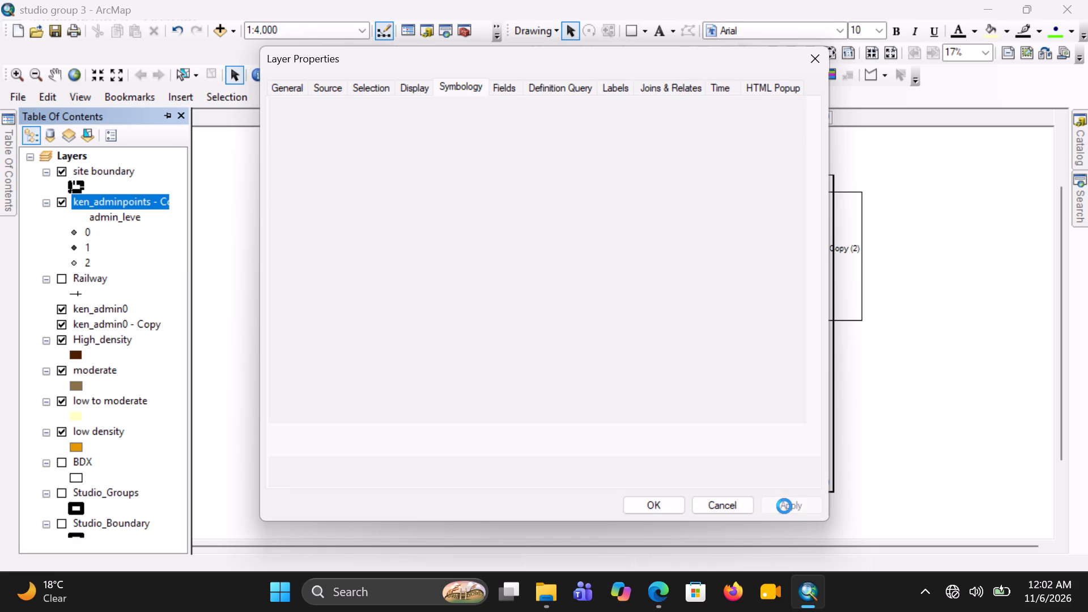
click(655, 498)
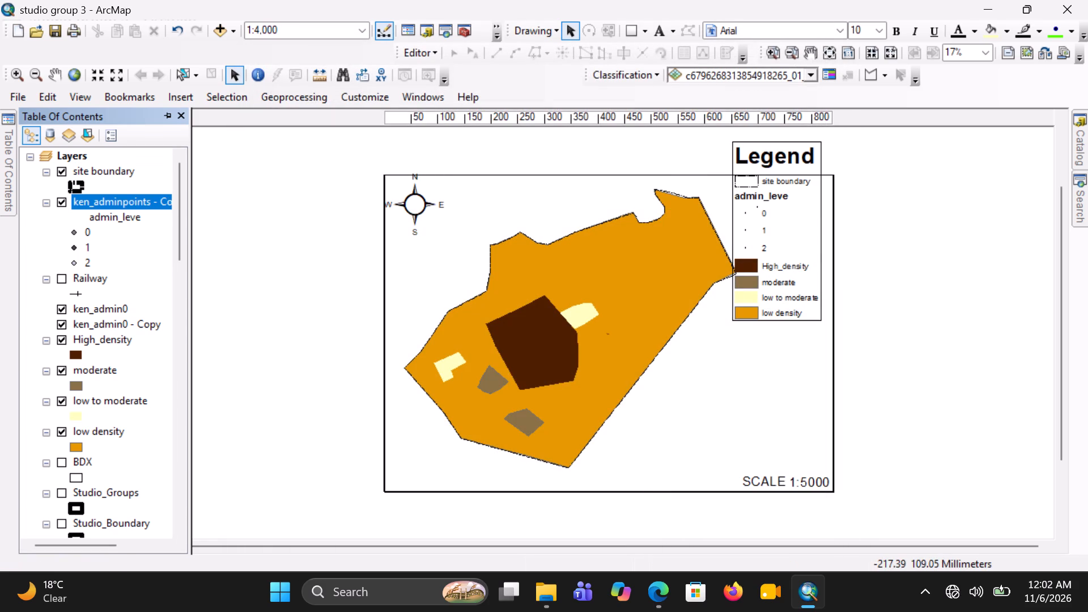
Switch ken_admin0's symbology to unique values of iso2, exclude all other values and add all field values, keeping the grey-purple color ramp.
right_click(112, 309)
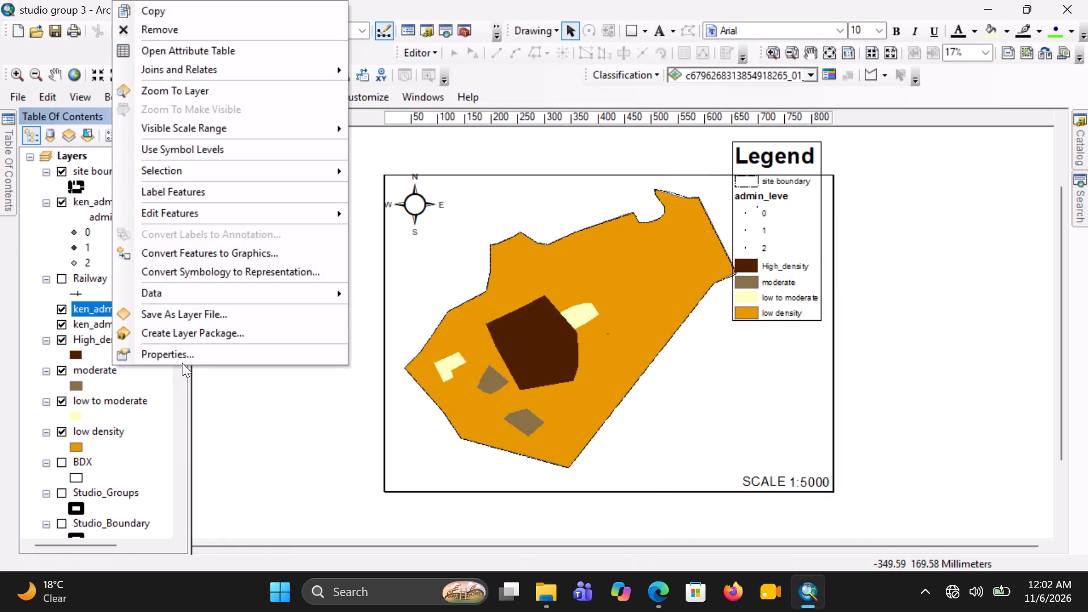
click(188, 350)
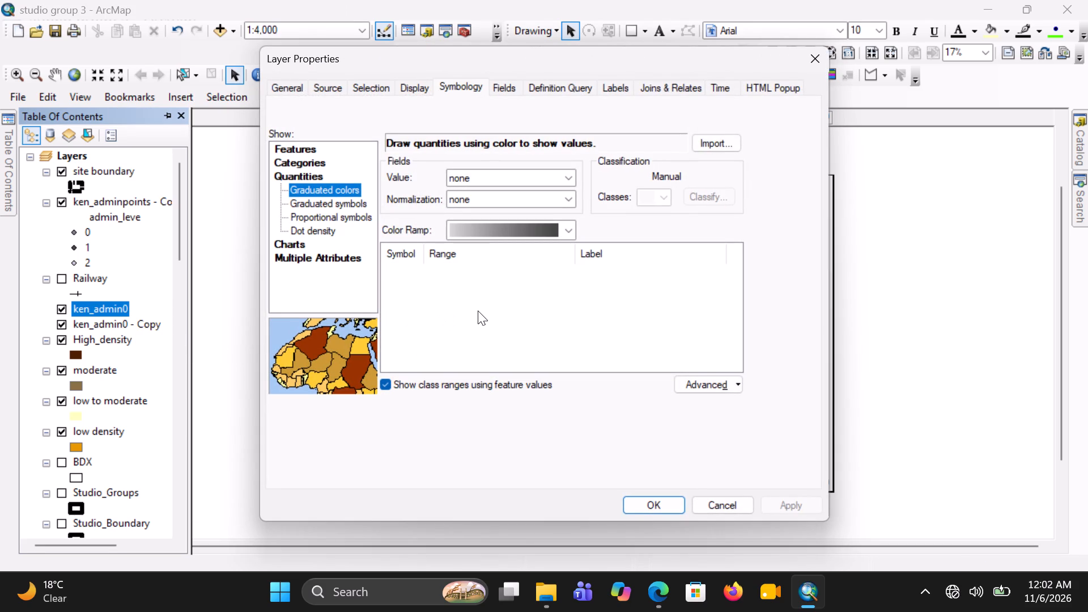
click(304, 164)
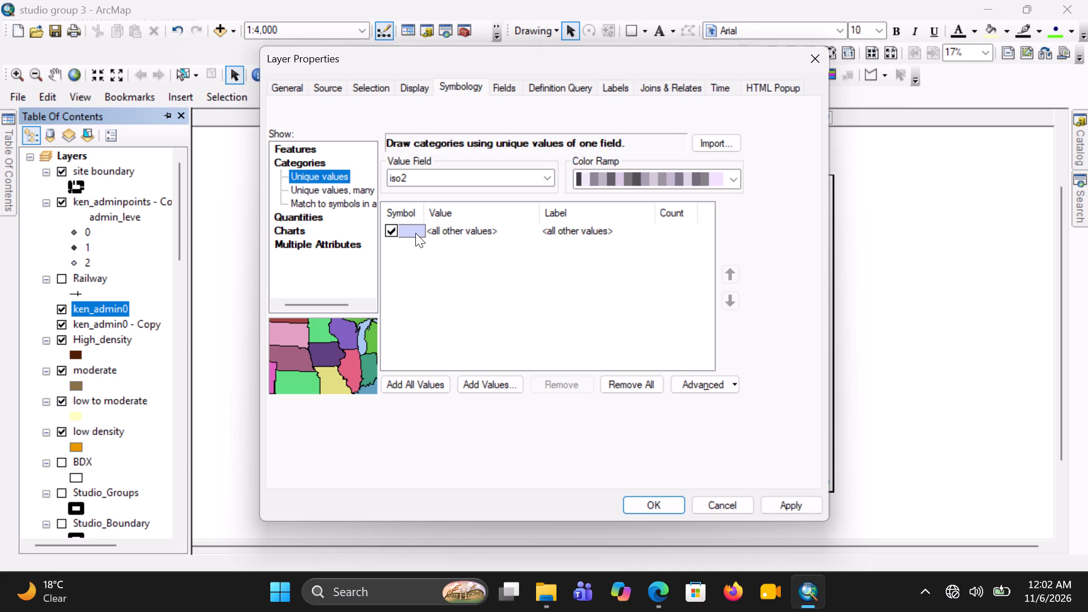
click(415, 233)
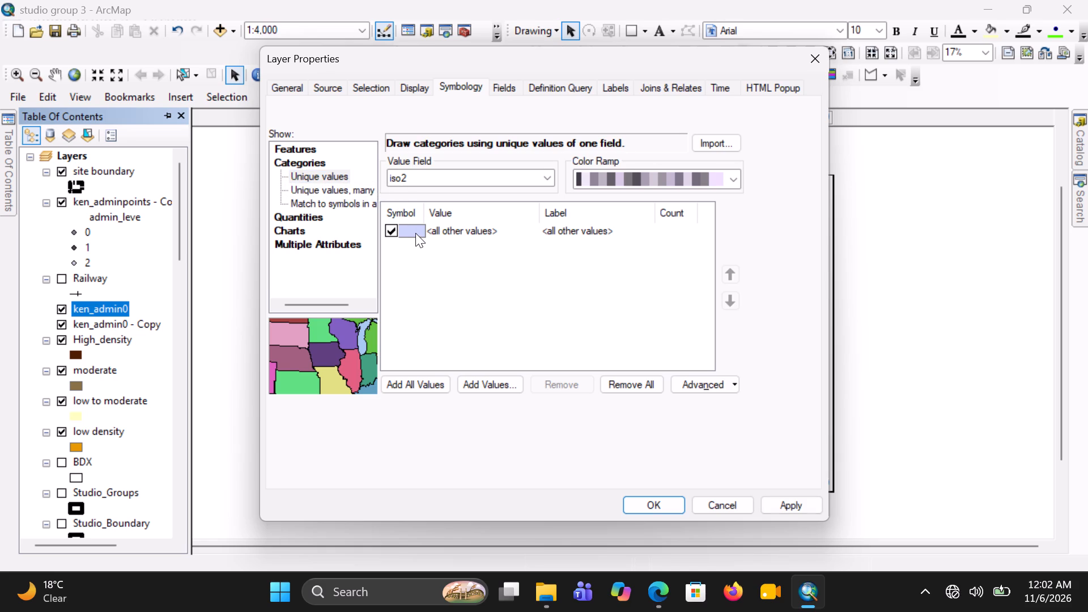
click(415, 233)
click(390, 231)
click(406, 386)
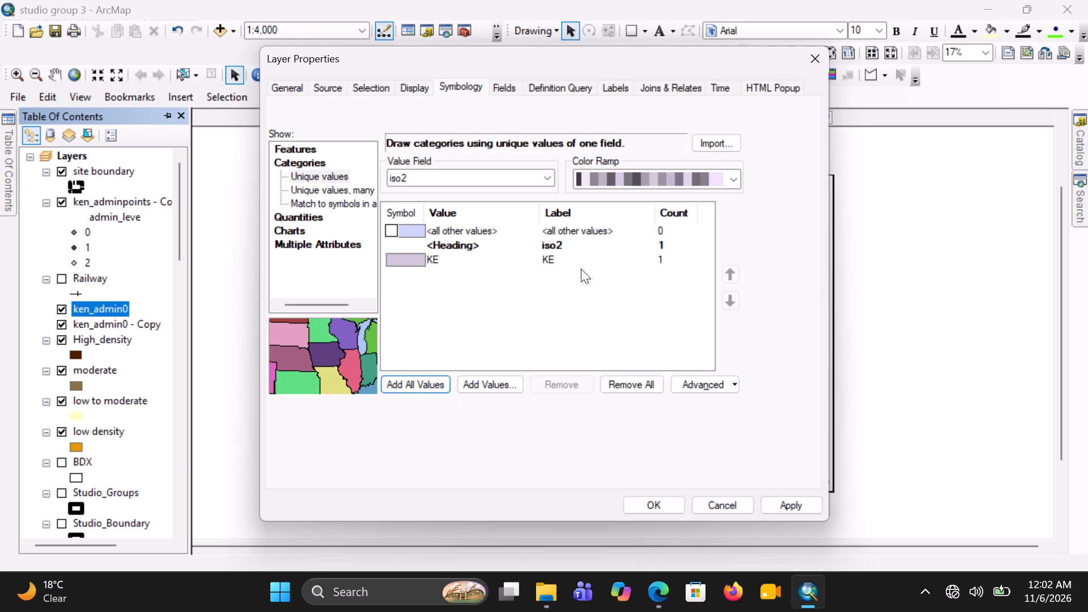
click(734, 176)
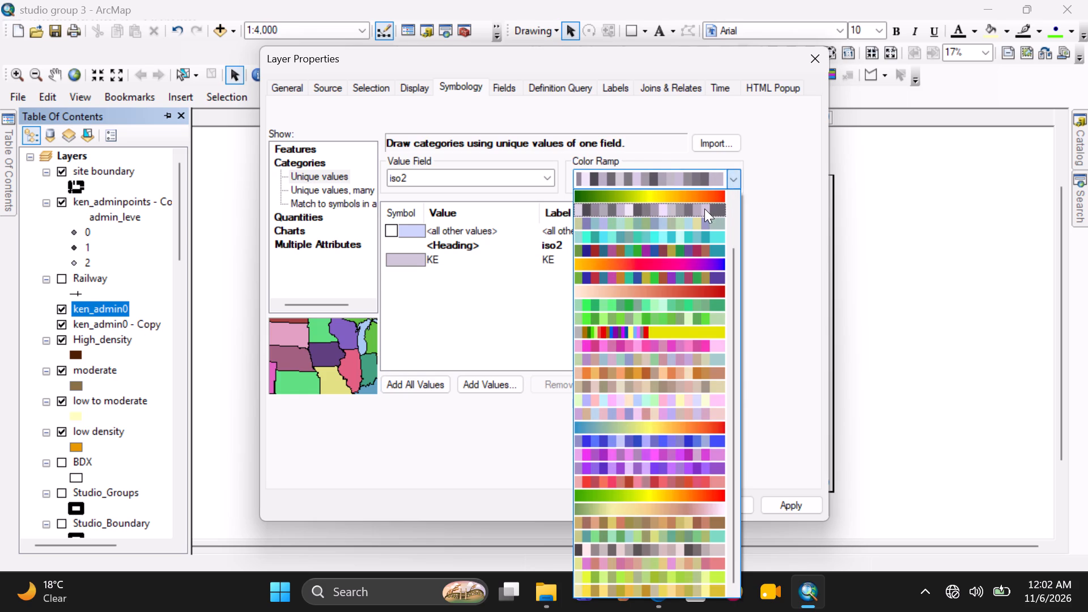
click(702, 177)
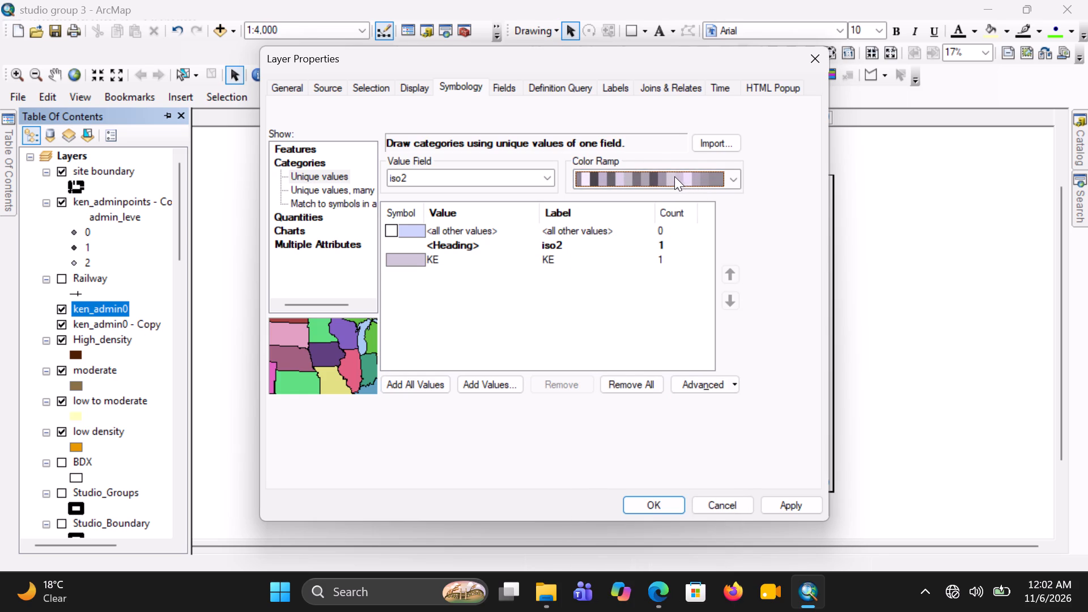
Change ken_admin0's unique values field to area_sqkm, add all its values and apply the symbology.
click(546, 175)
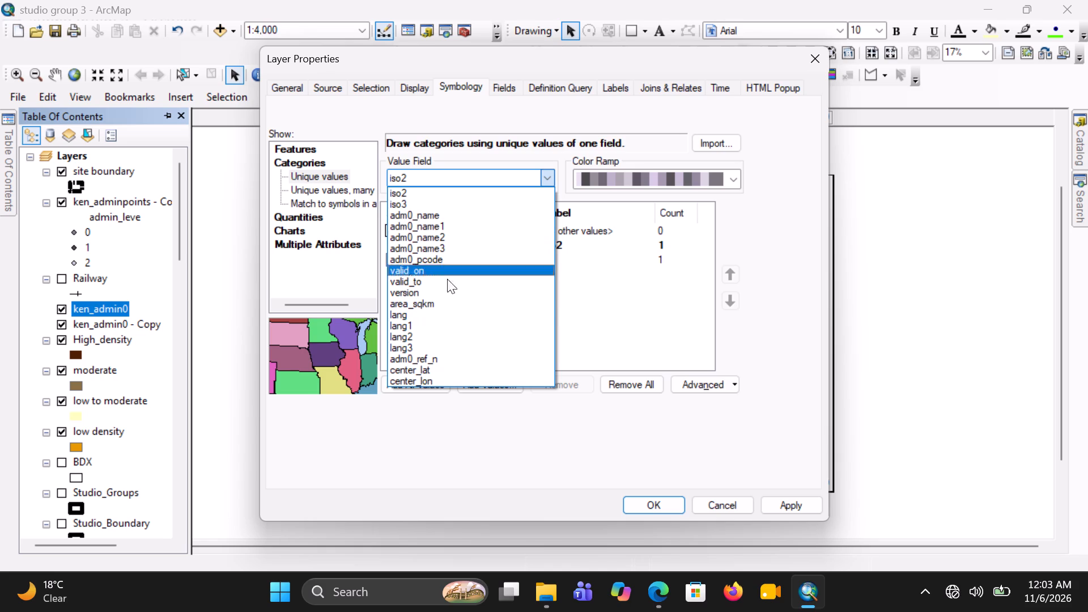
scroll(441, 328, down, 1)
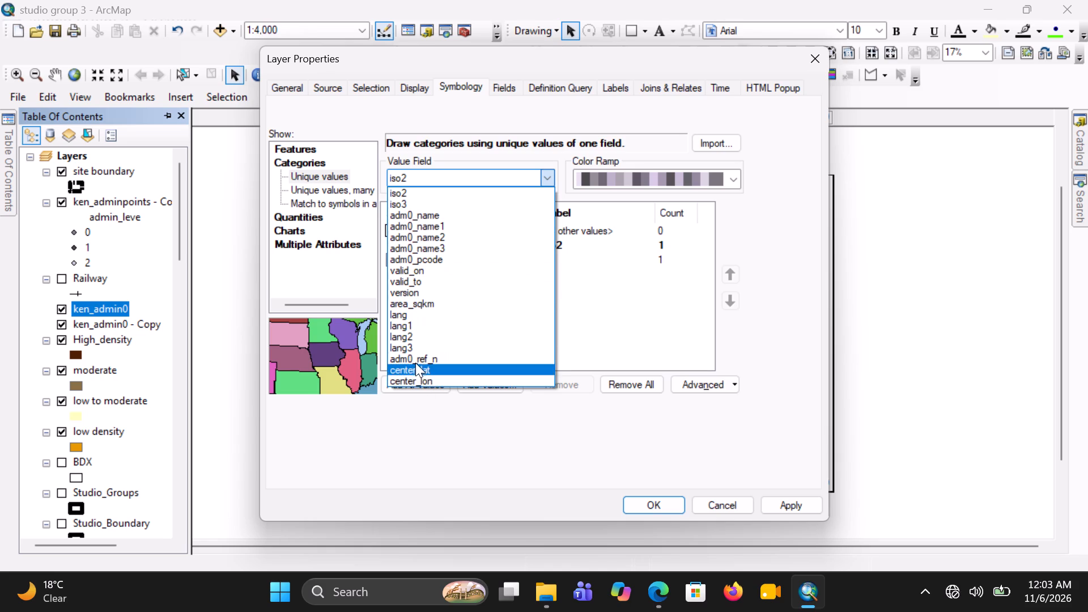
click(407, 306)
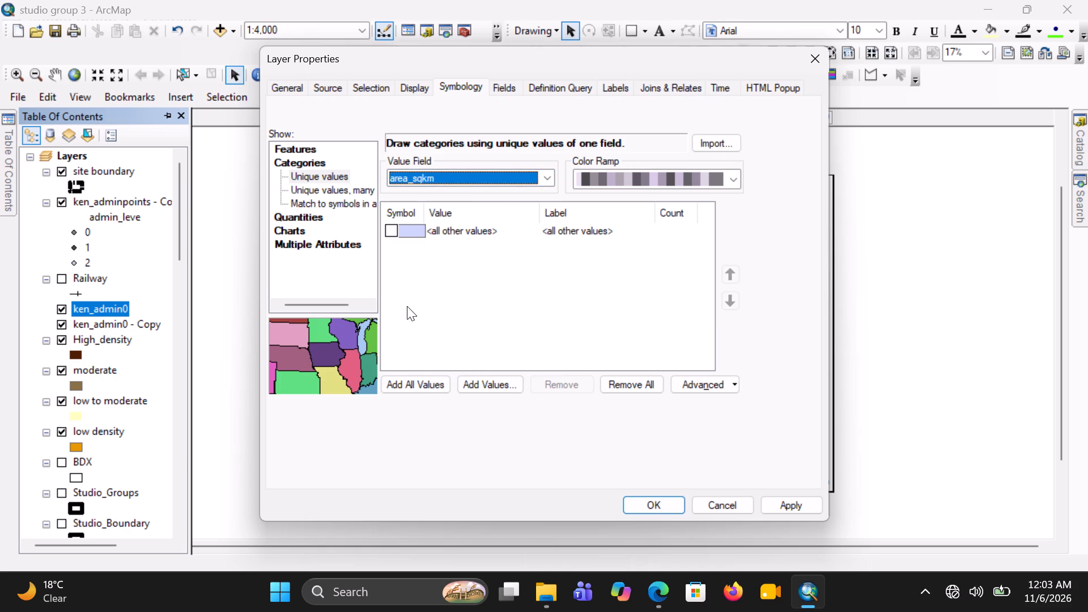
click(564, 214)
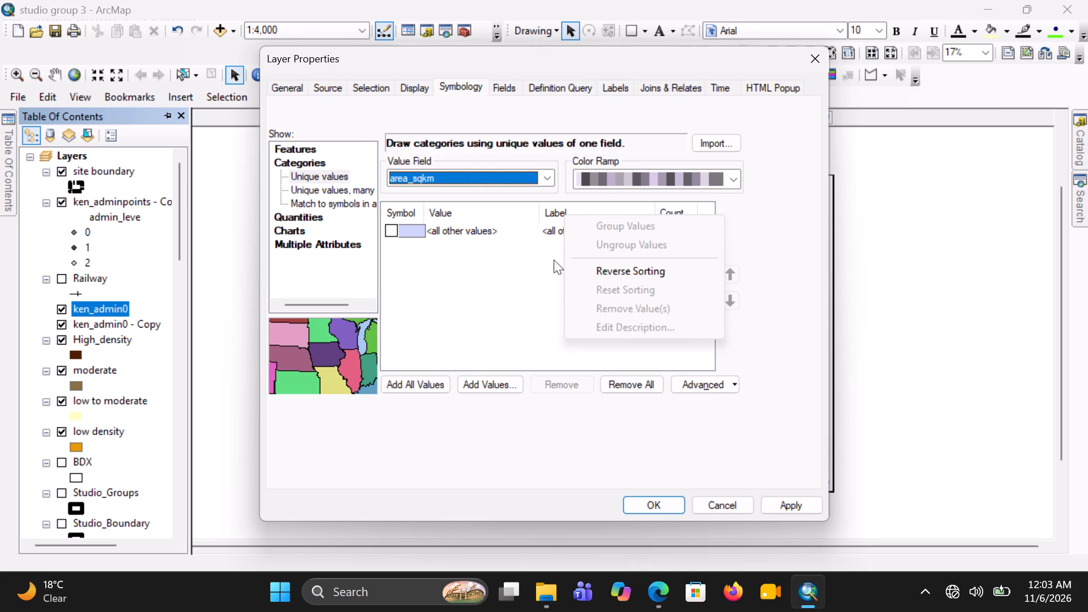
click(556, 291)
click(678, 211)
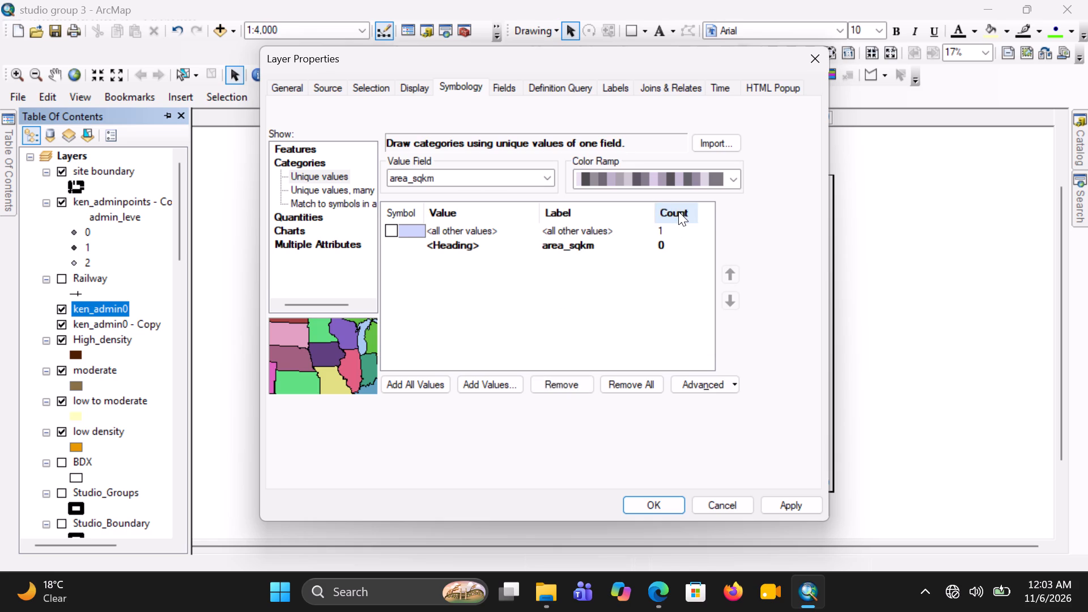
click(678, 211)
click(623, 219)
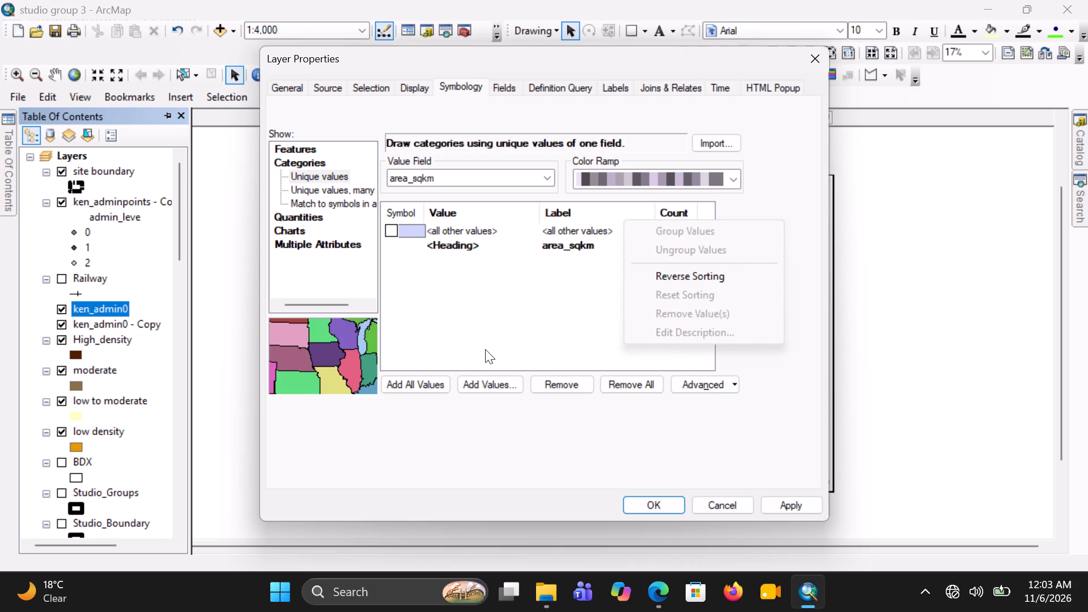
click(419, 384)
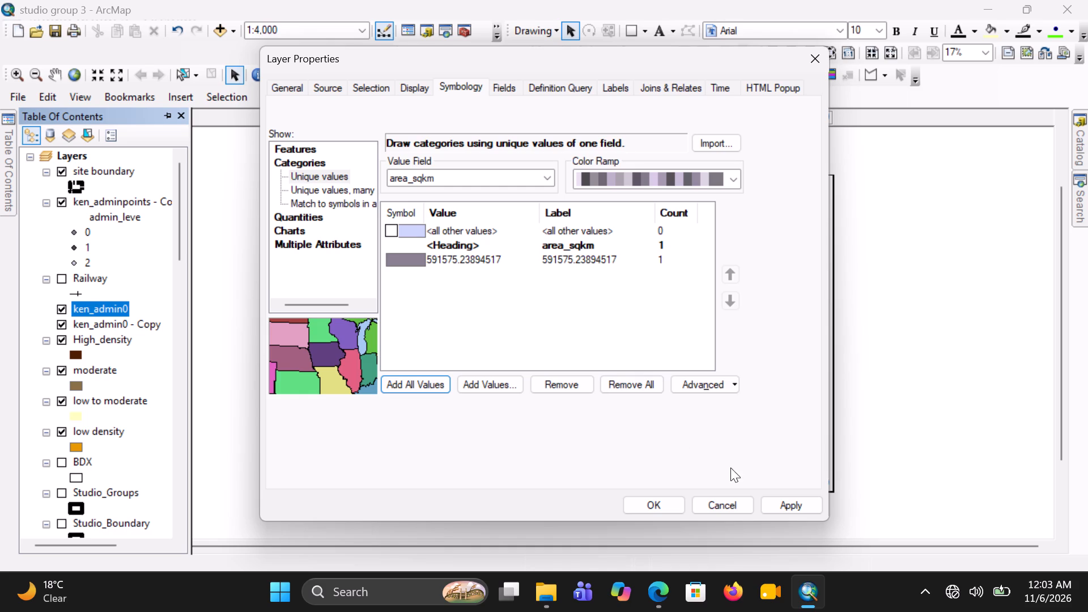
click(789, 504)
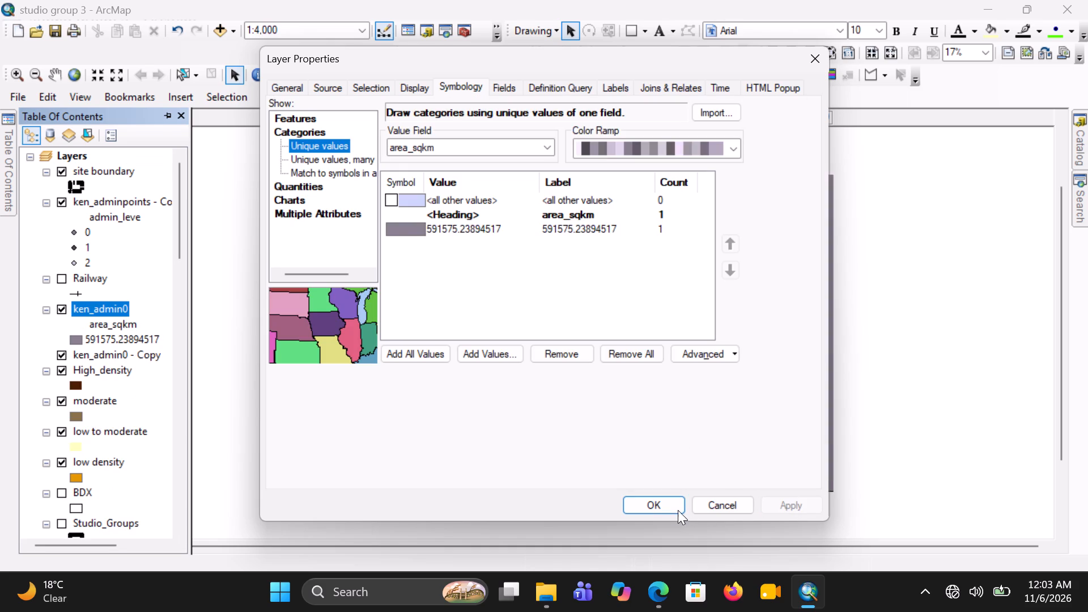
click(657, 505)
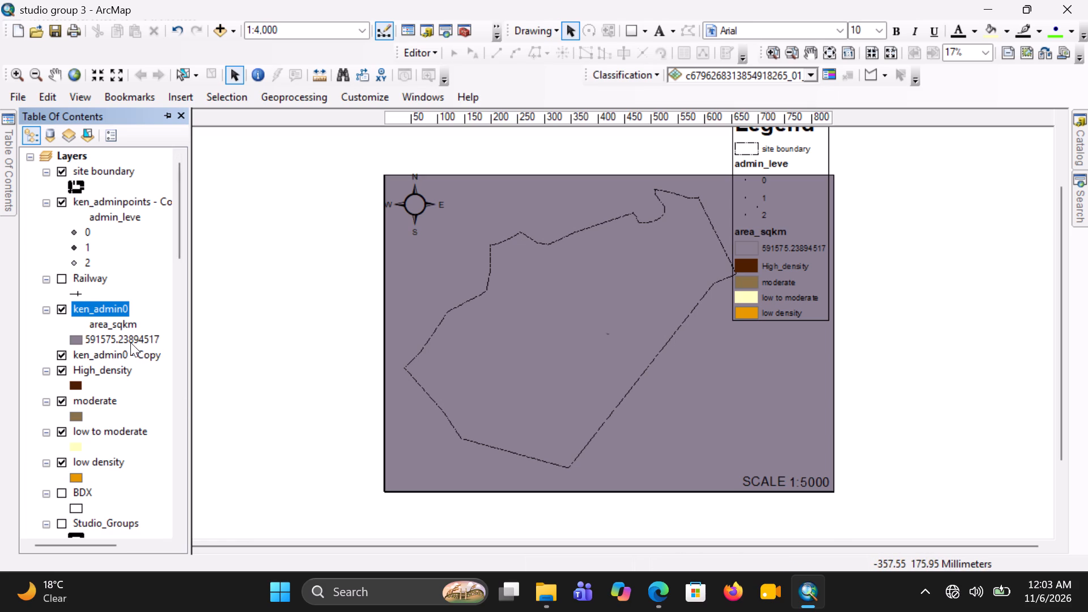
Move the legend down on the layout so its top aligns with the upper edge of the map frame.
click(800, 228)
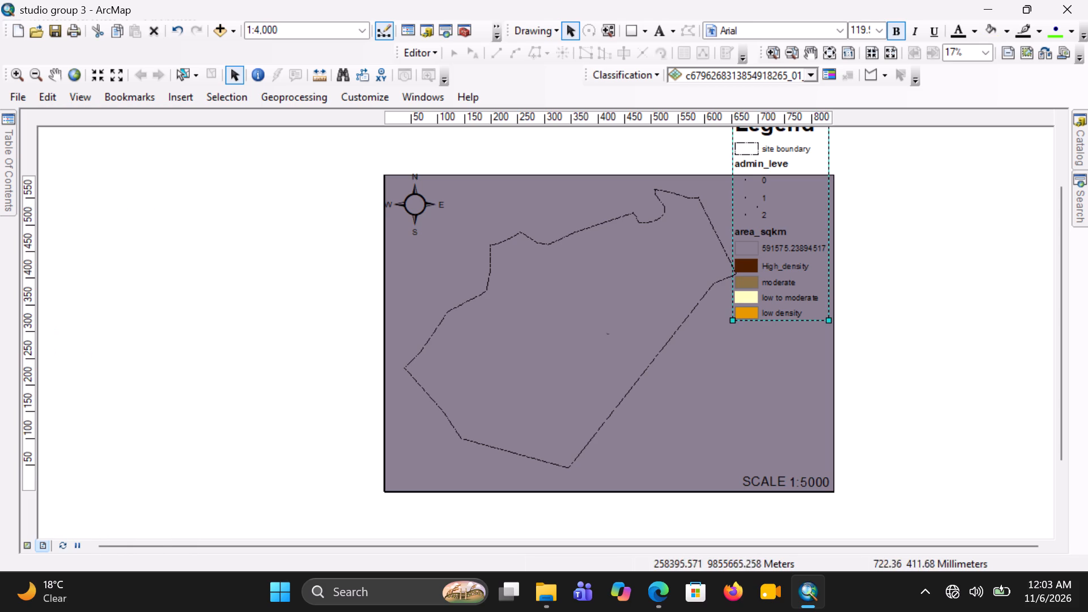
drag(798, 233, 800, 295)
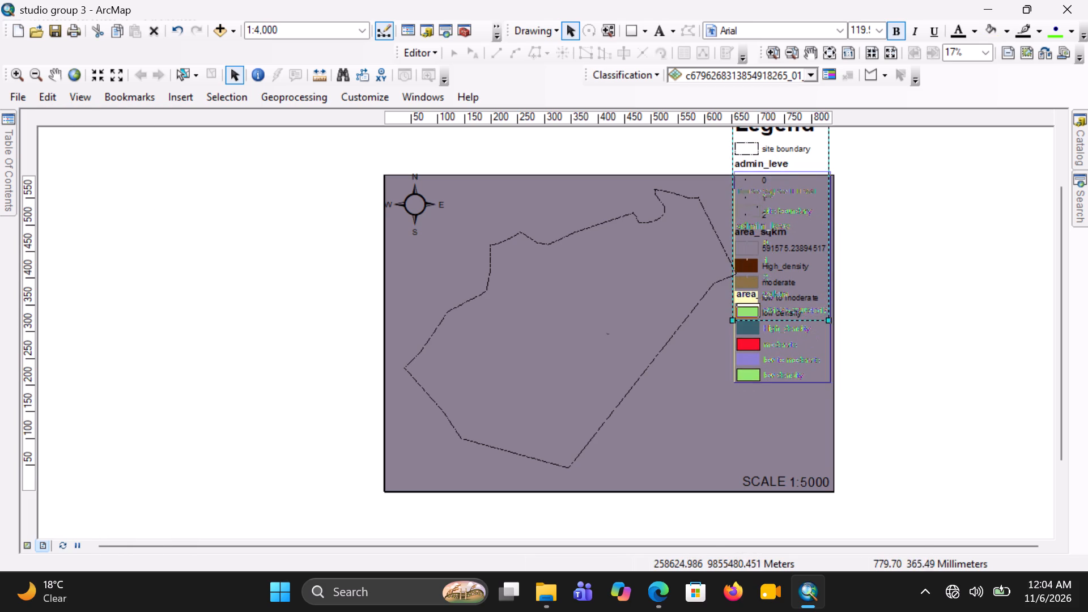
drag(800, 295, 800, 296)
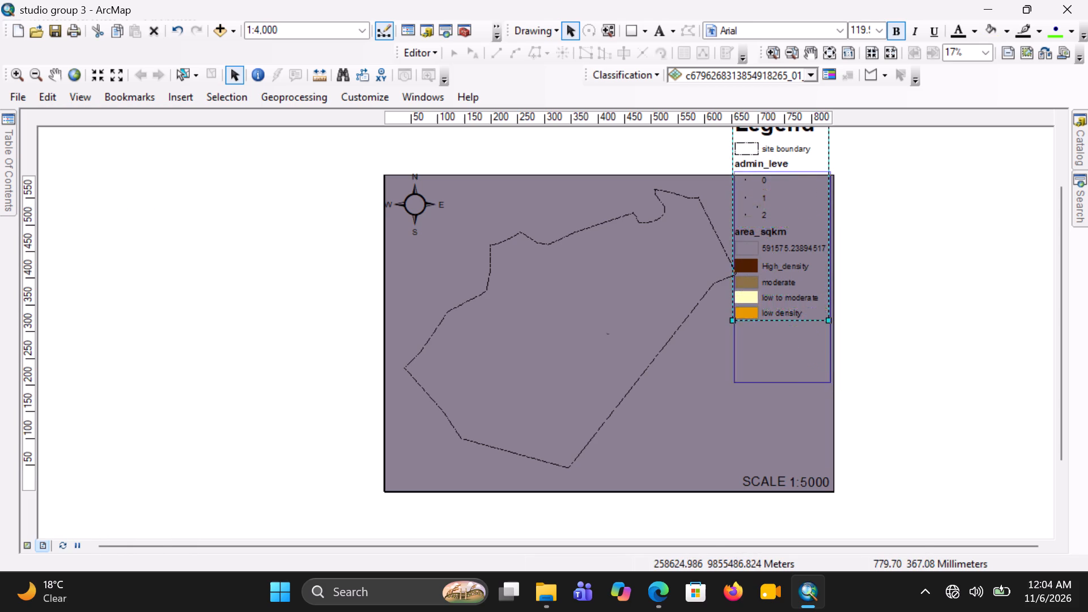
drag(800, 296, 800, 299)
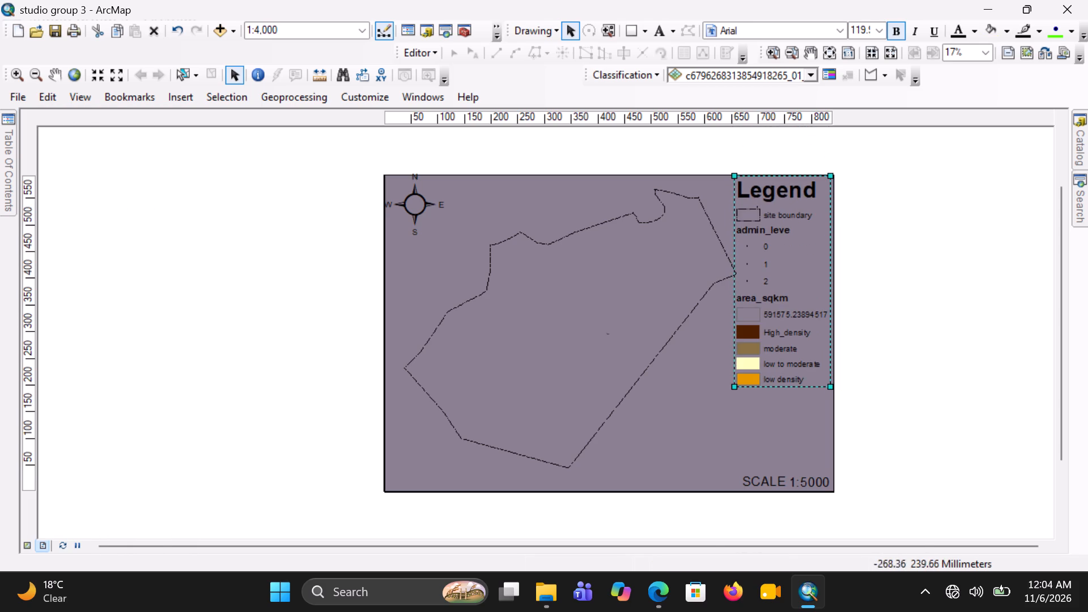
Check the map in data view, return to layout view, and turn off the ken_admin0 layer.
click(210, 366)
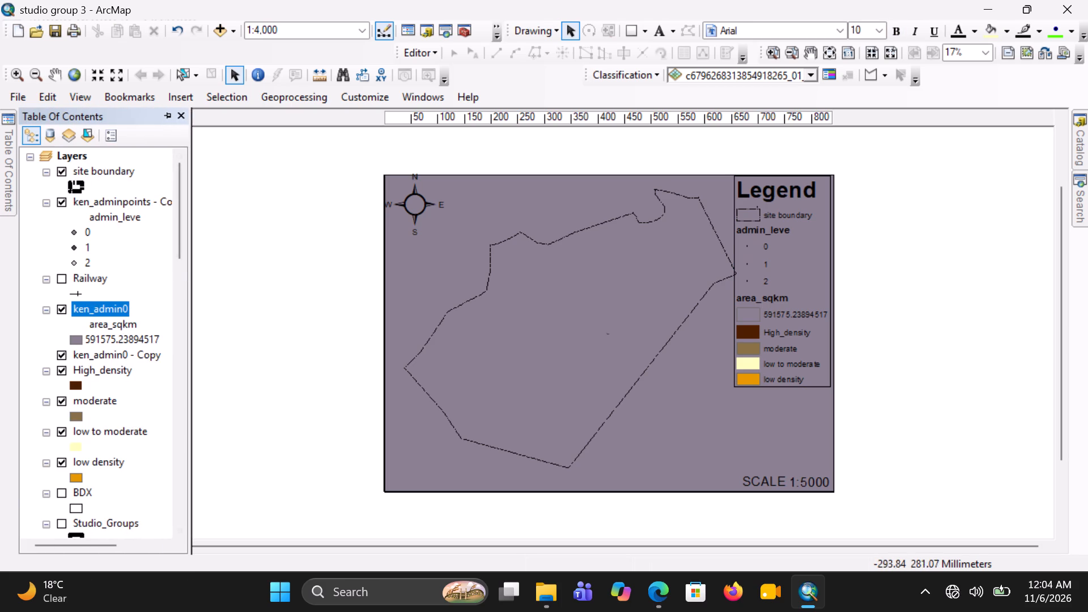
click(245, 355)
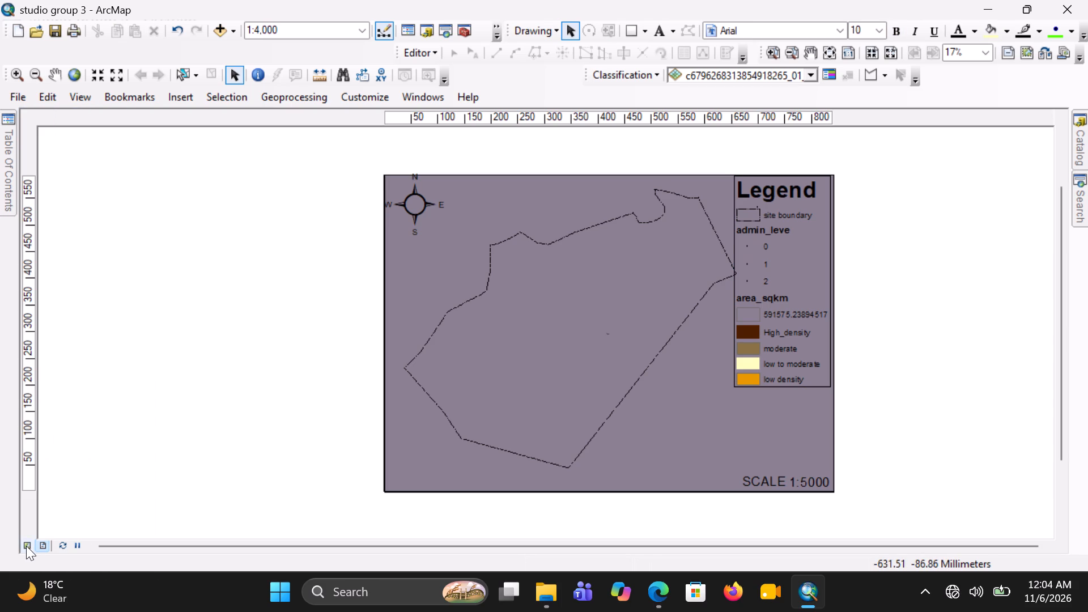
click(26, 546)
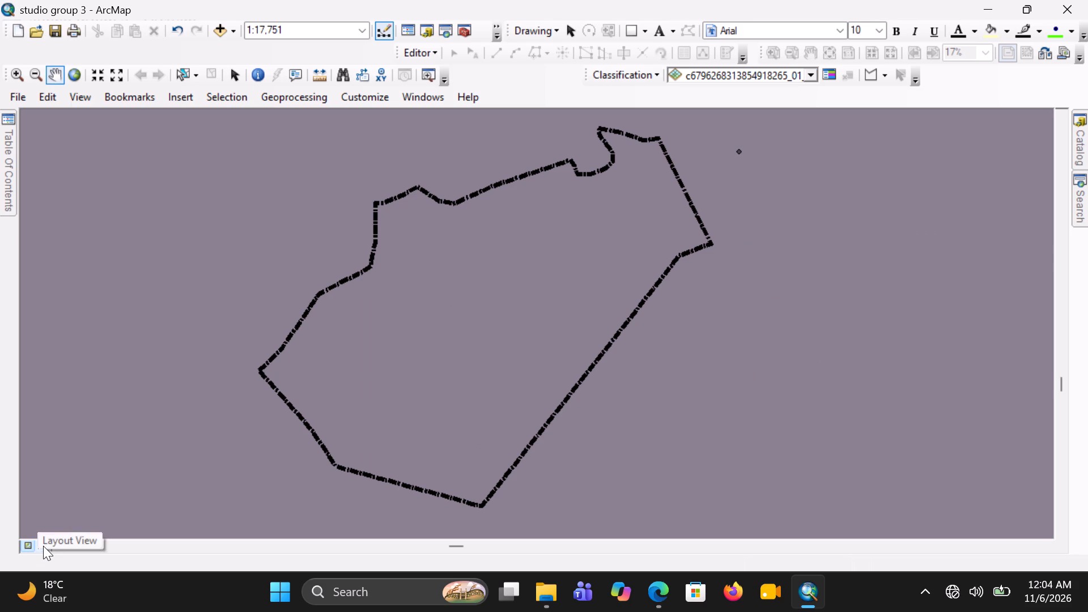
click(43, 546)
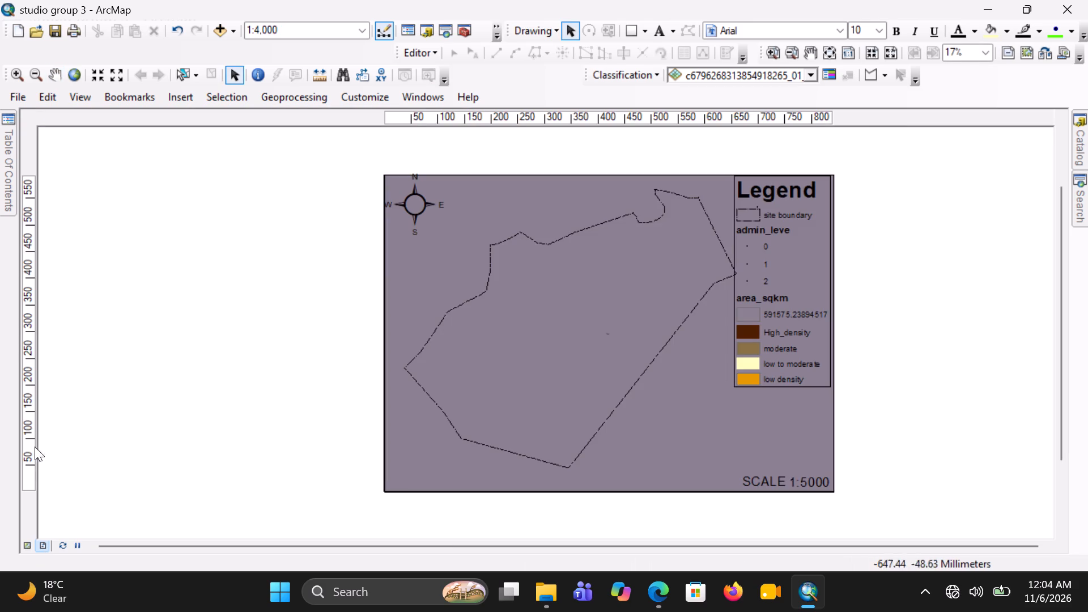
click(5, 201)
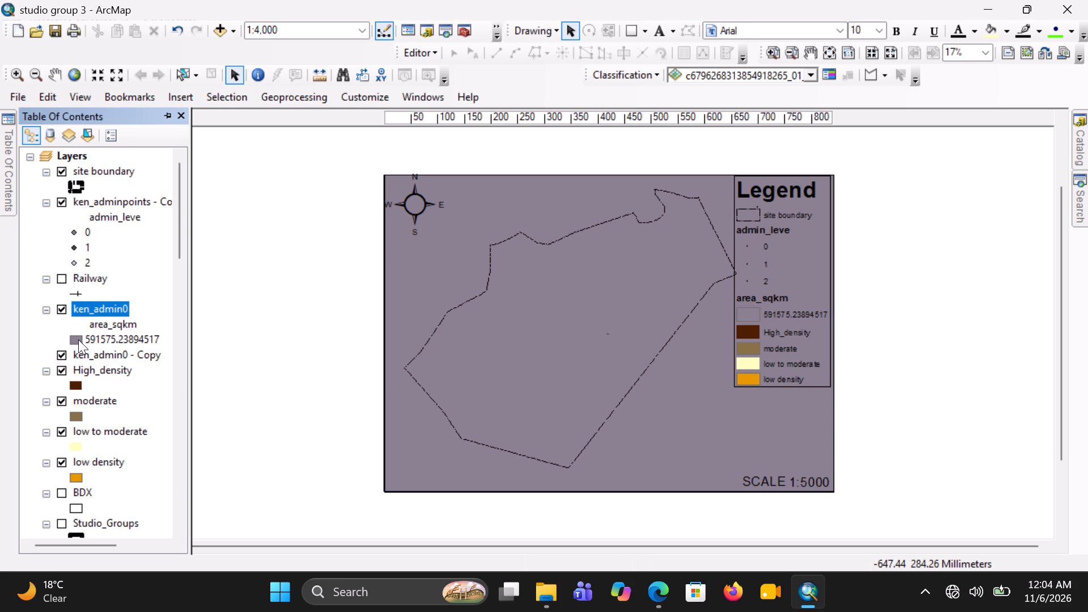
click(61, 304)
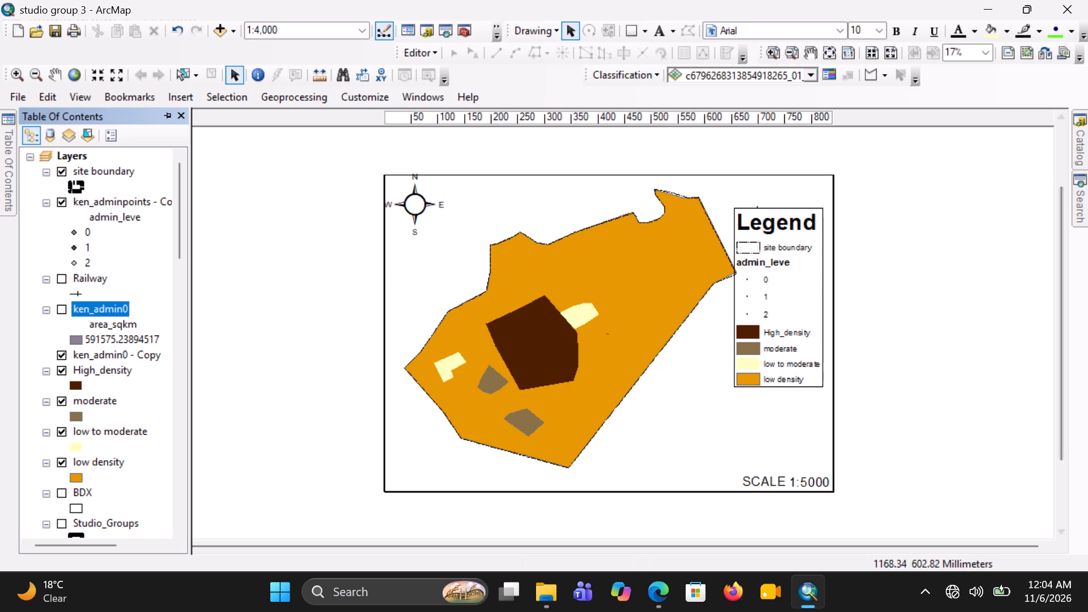
Close ArcMap without saving the changes to studio group 3, and close the Downloads folder window.
click(1059, 11)
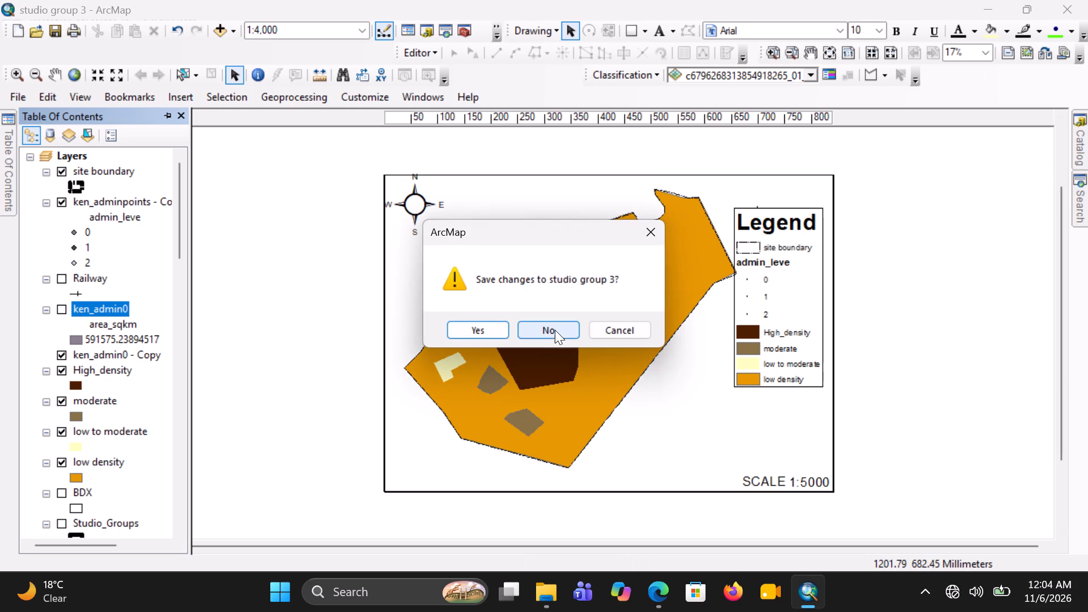
click(555, 330)
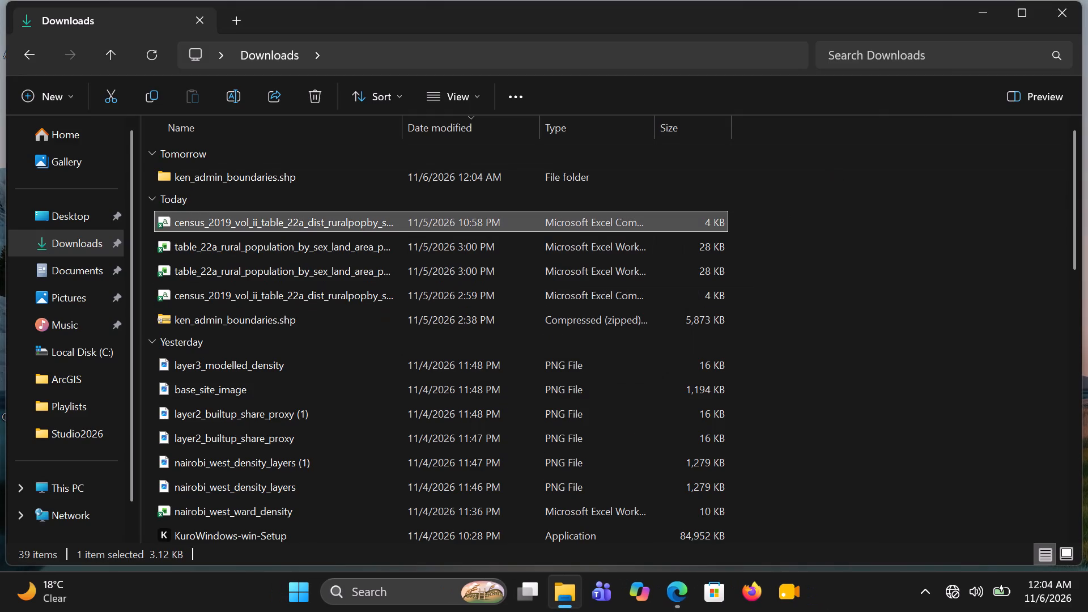
click(1065, 15)
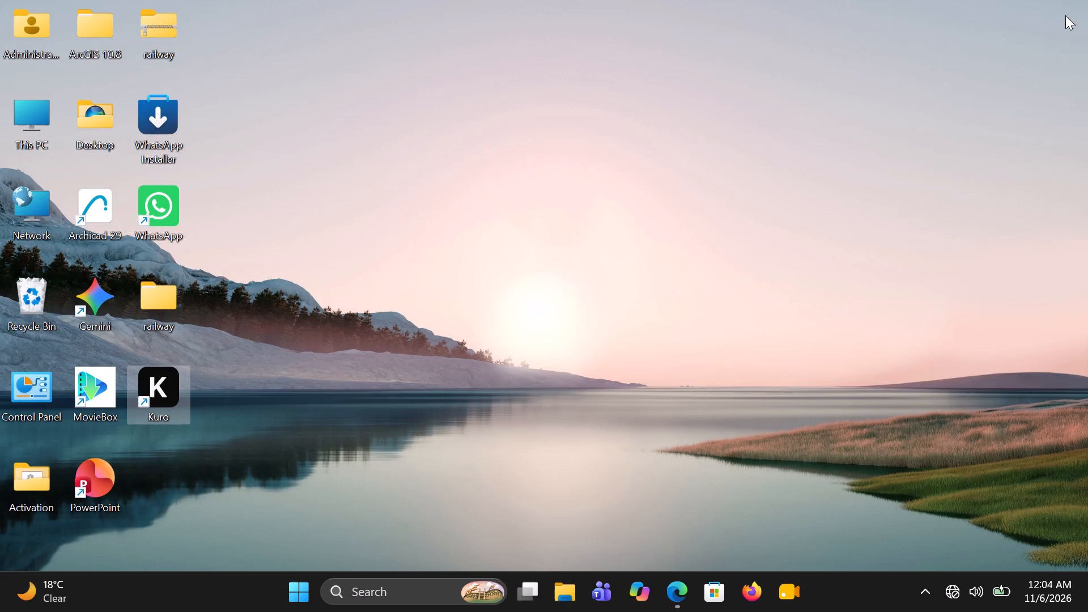
Launch Kuro from the desktop.
double_click(159, 382)
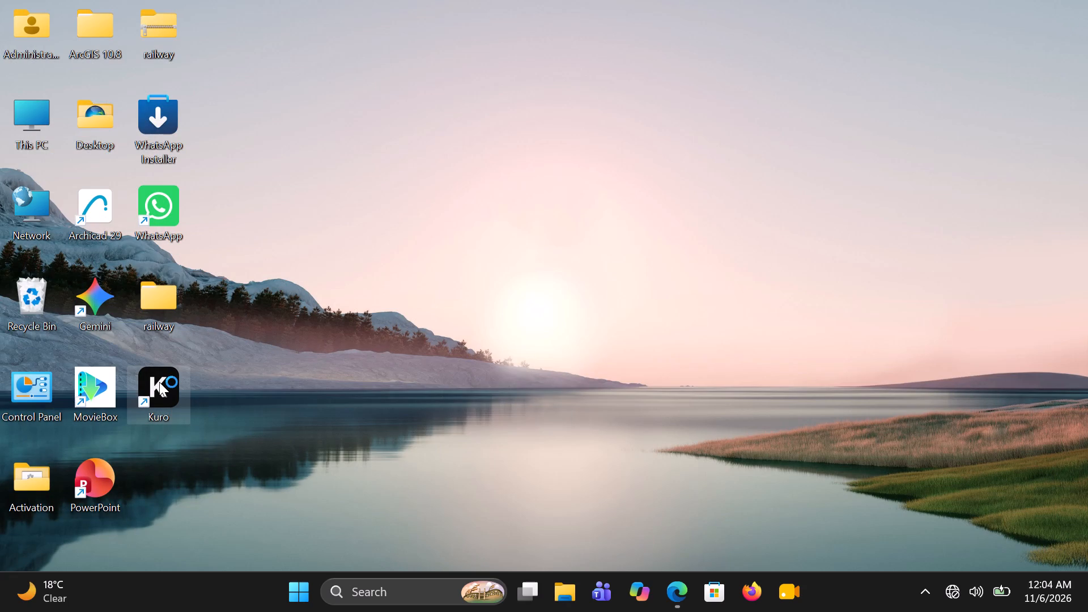